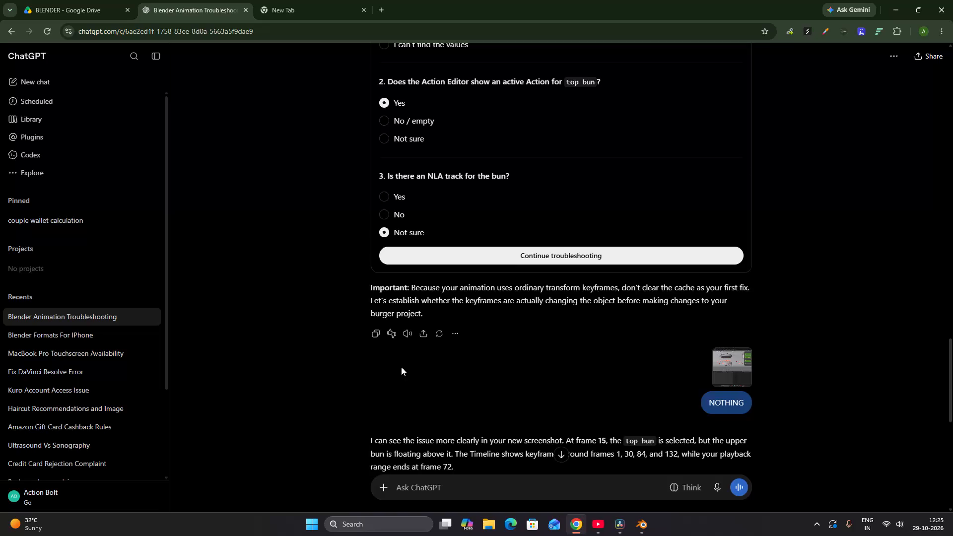
Switch to Blender and begin a Save As of the burger scene, changing the file name to burger 202 ANI.blend.
scroll(316, 239, "down", 6)
left_click(896, 17)
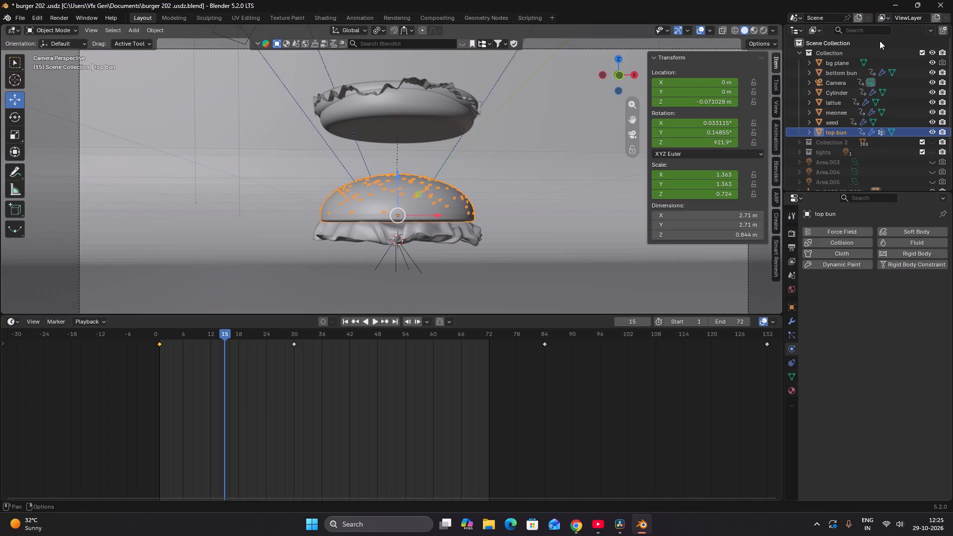
key("ctrl+shift+s")
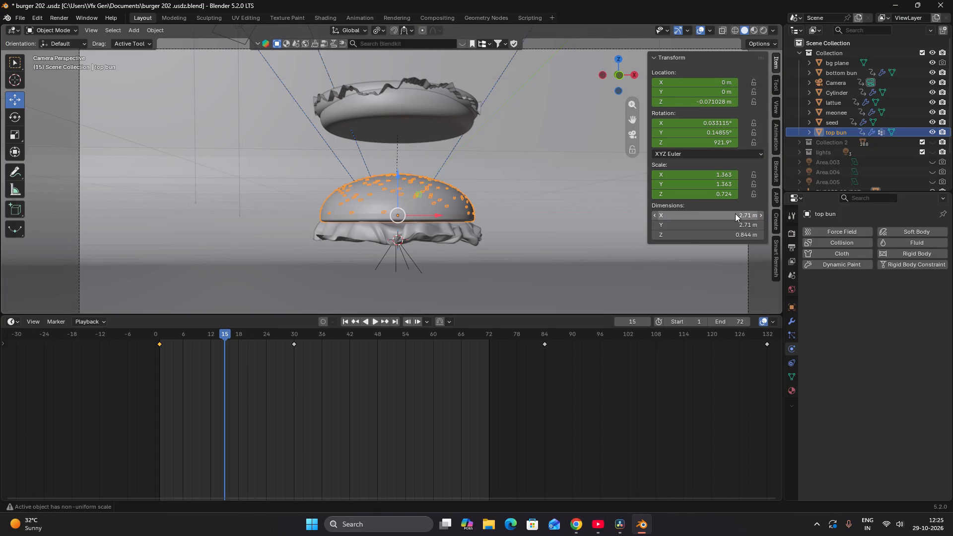
key("Left")
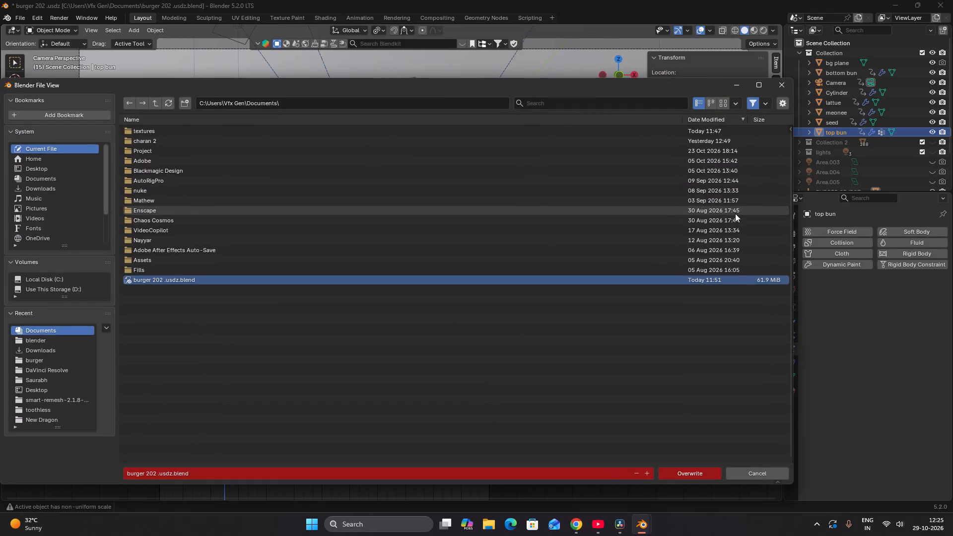
key("Left")
left_click(164, 471)
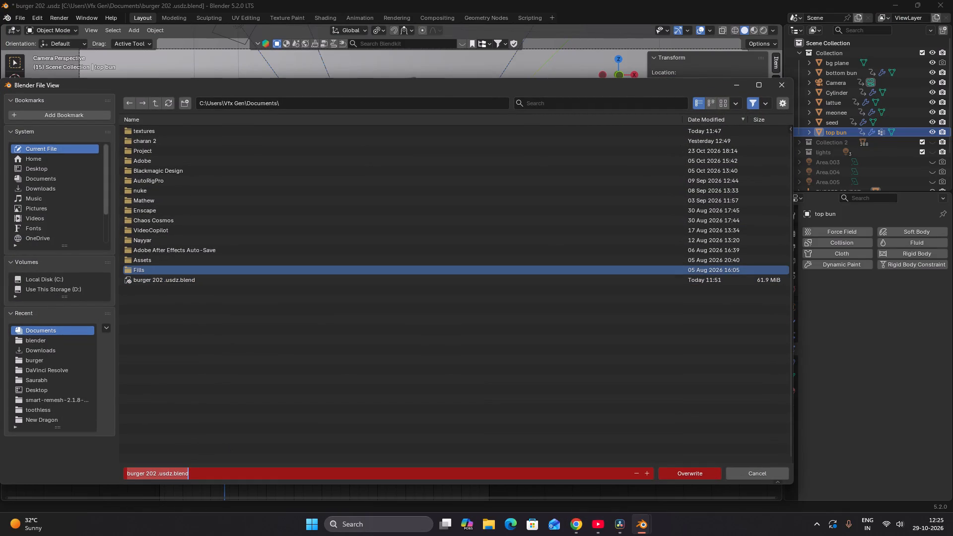
left_click(170, 471)
left_click(171, 471)
key("BackSpace")
key("BackSpace")
key("BackSpace")
key("BackSpace")
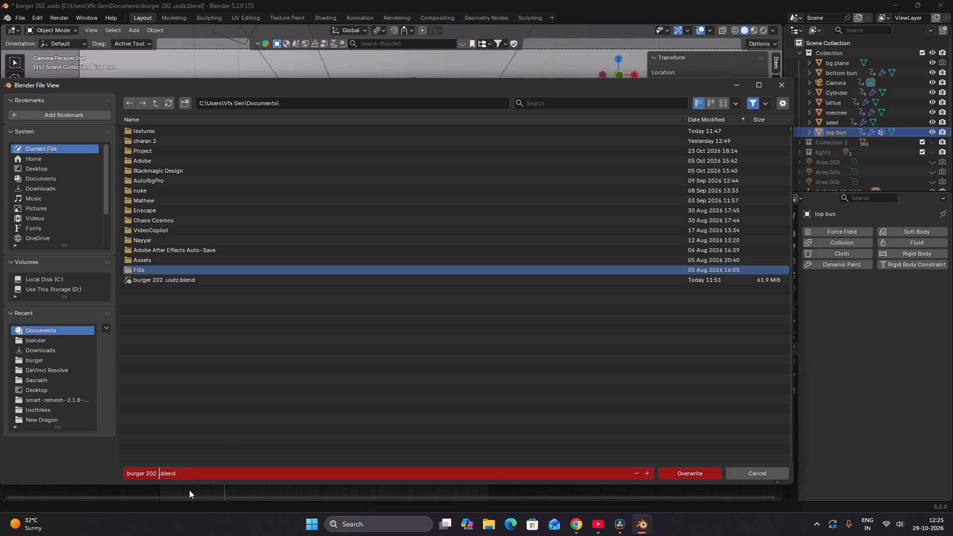
key("BackSpace")
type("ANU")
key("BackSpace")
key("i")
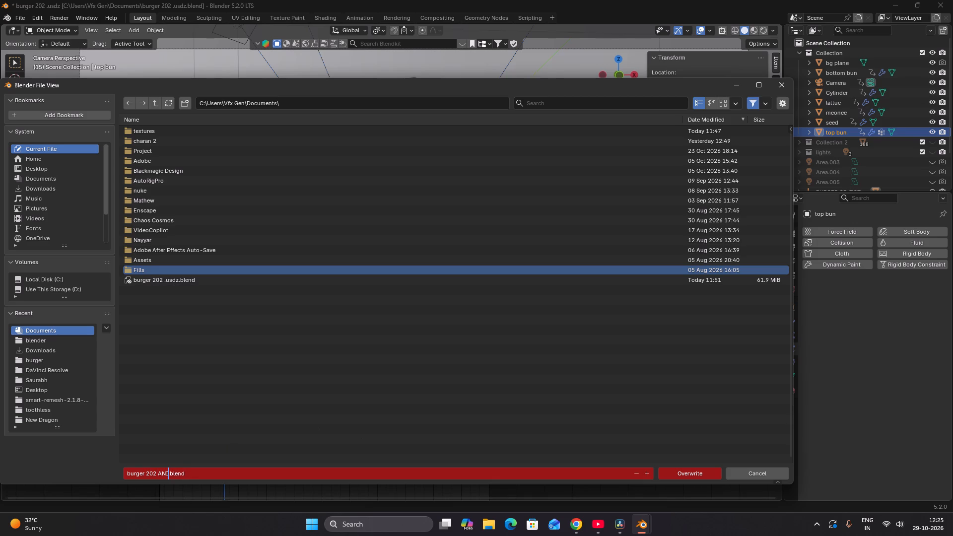
Choose the D:\Saurabh folder as the destination and save the renamed burger file there.
scroll(0, 245, "down", 5)
left_click(41, 414)
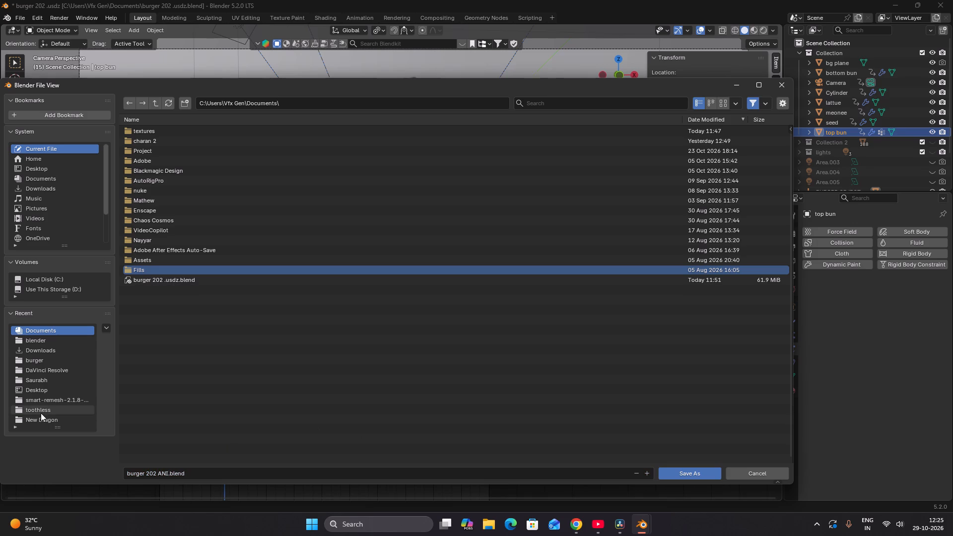
scroll(38, 351, "down", 3)
scroll(32, 227, "down", 2)
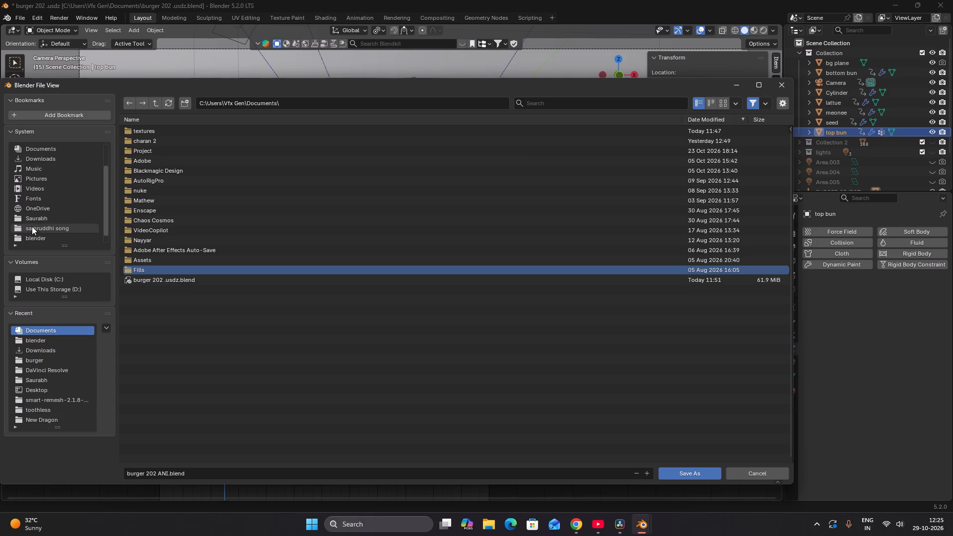
scroll(32, 226, "down", 1)
left_click(48, 219)
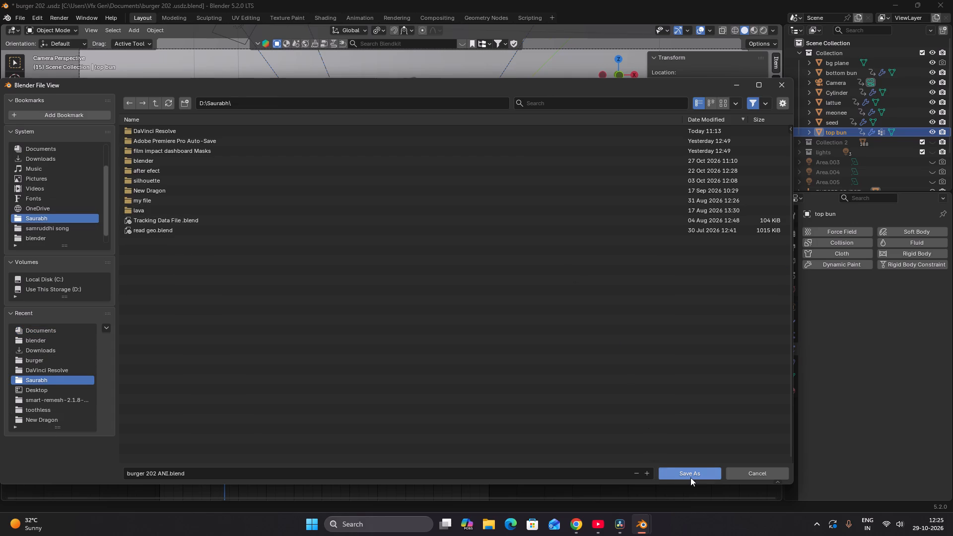
left_click(690, 477)
Close Blender.
left_click(952, 0)
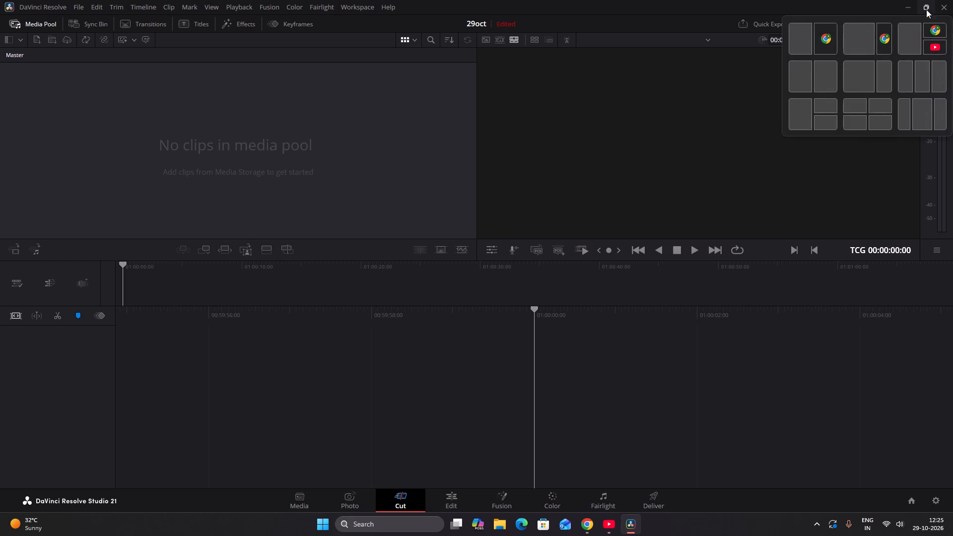
Import the 5309380-hd_1920_1080_25fps clip into the Edit page's media pool, keeping the project frame rate unchanged.
left_click(444, 502)
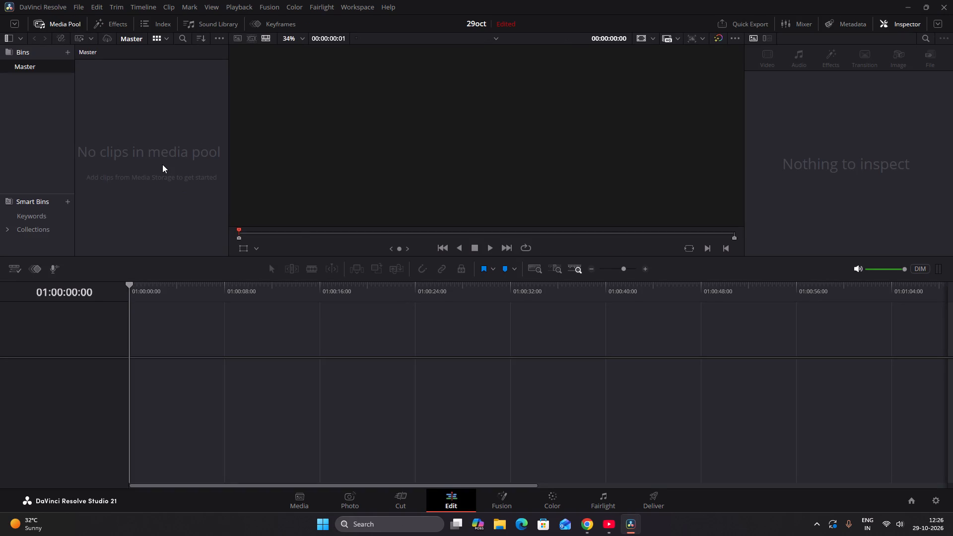
left_click(566, 503)
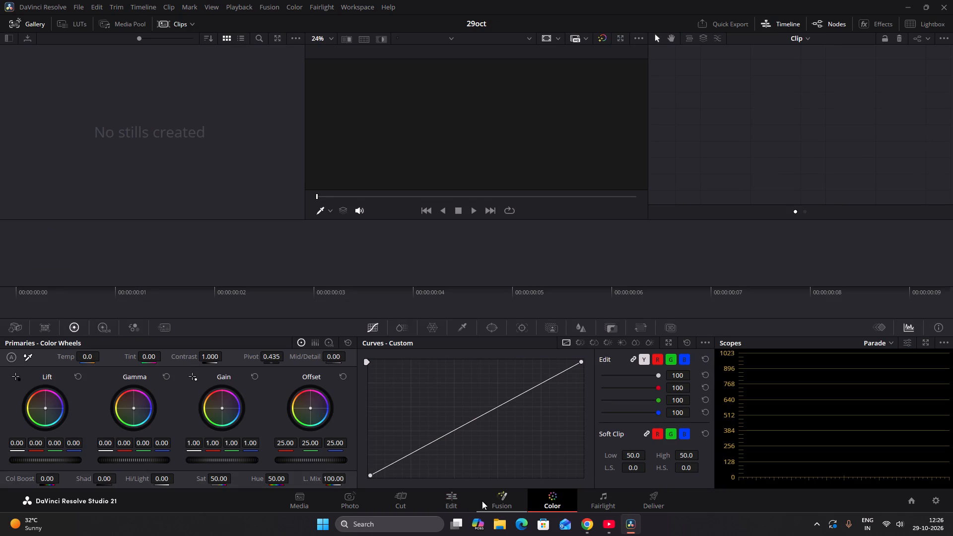
left_click(456, 501)
double_click(148, 158)
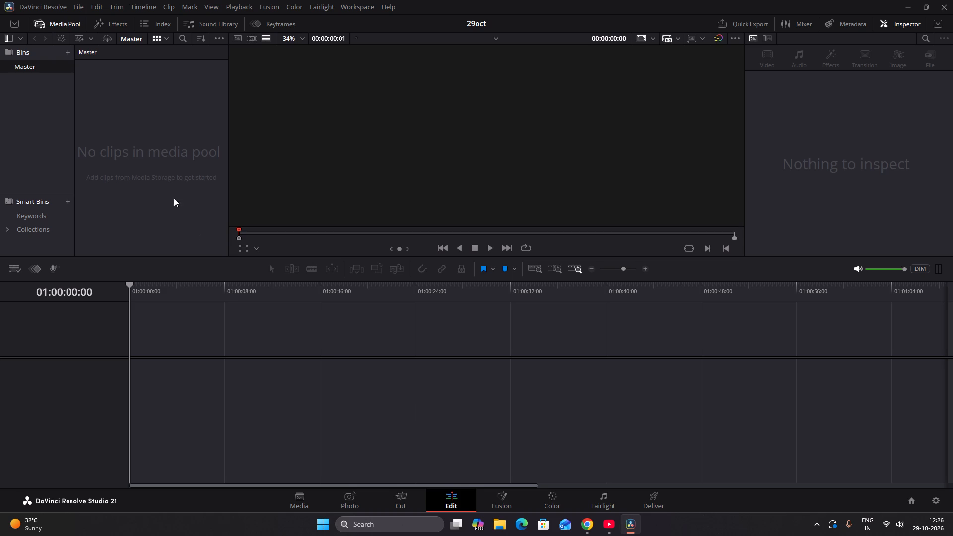
left_click(166, 151)
key("ctrl+i")
key("ctrl+k")
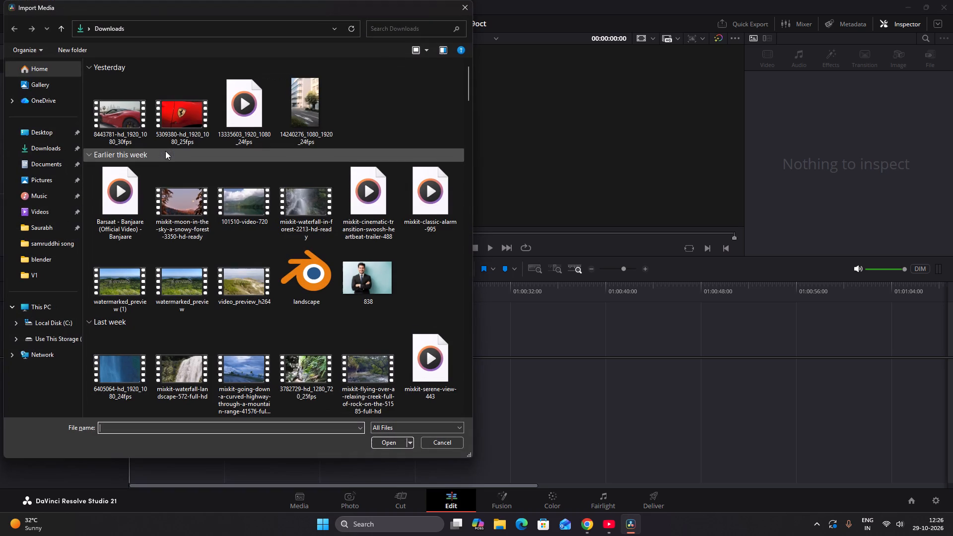
left_click(176, 118)
left_click(392, 446)
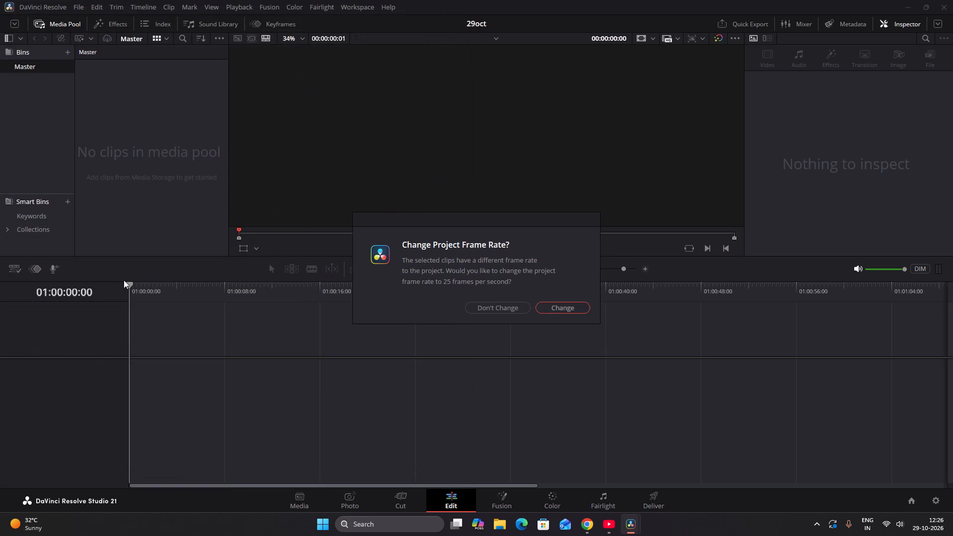
left_click(496, 310)
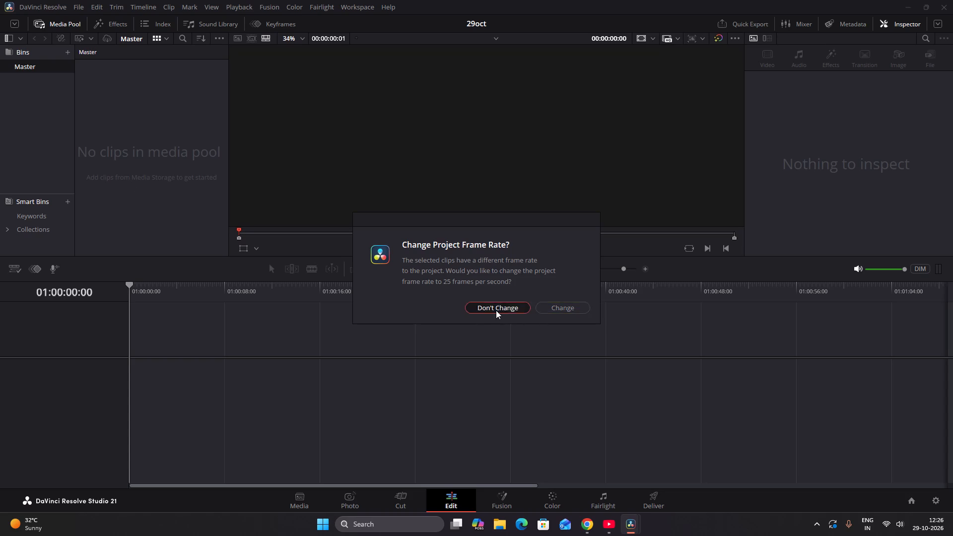
Place the imported car clip on the Video 1 track, starting at 01:00:00:00.
left_click_drag(104, 80, 286, 399)
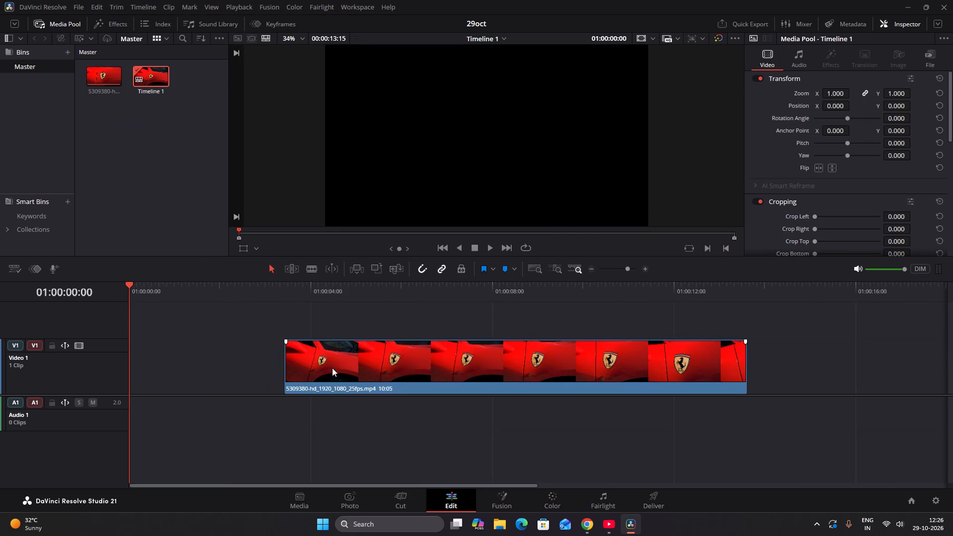
left_click_drag(332, 368, 171, 374)
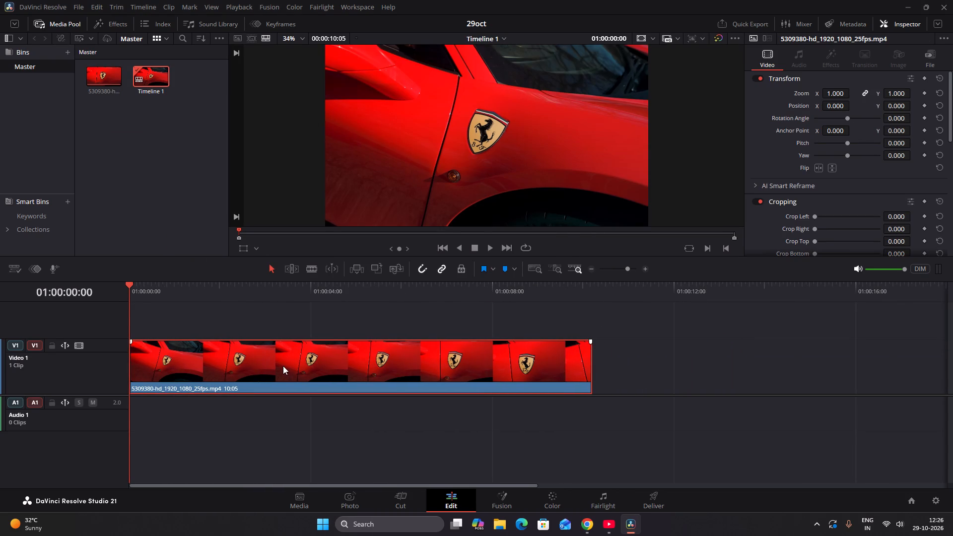
Duplicate the car clip onto a new Video 2 track directly above the original, and select the copy.
left_click_drag(283, 366, 281, 321, "alt")
scroll(610, 338, "up", 3)
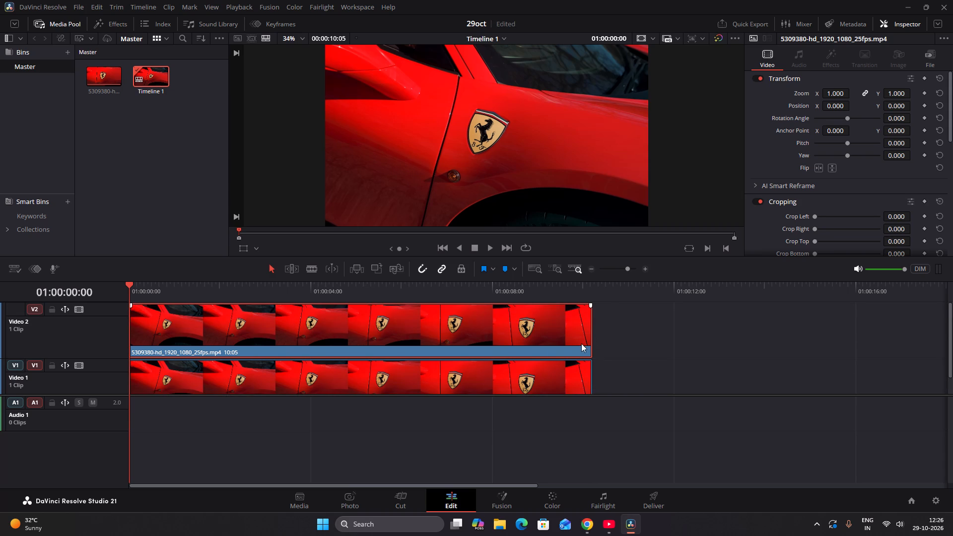
left_click(244, 335)
On the Color page, activate a curve power window on node 01 of the Video 2 clip.
left_click(542, 503)
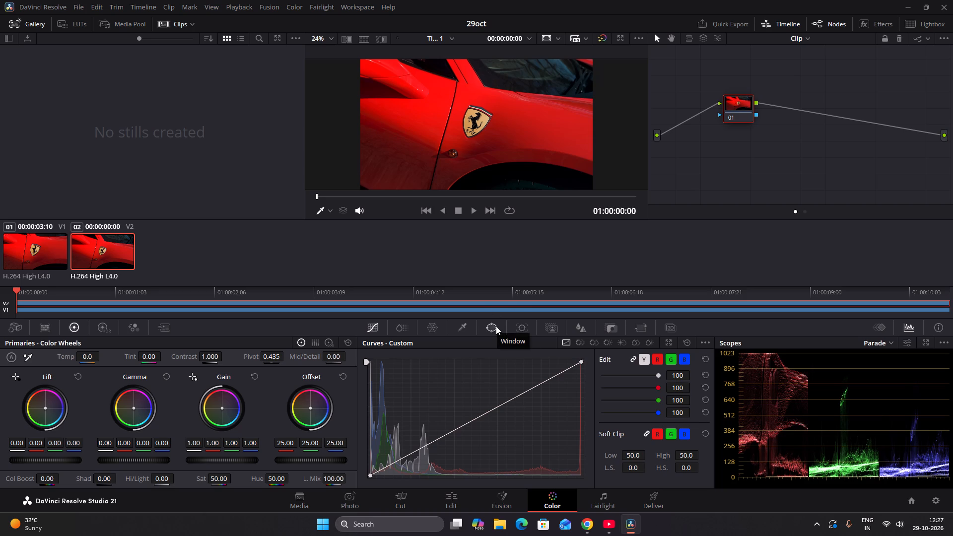
left_click(496, 326)
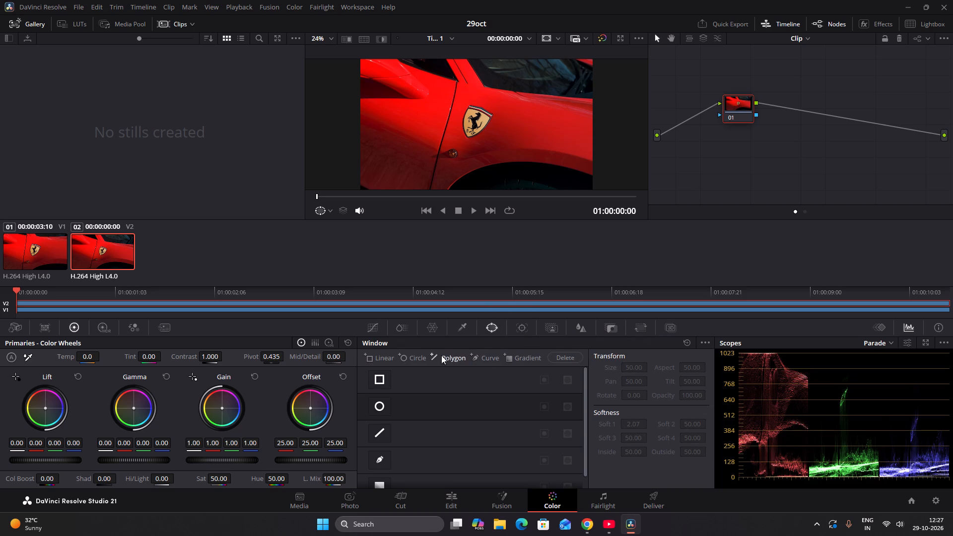
left_click(380, 460)
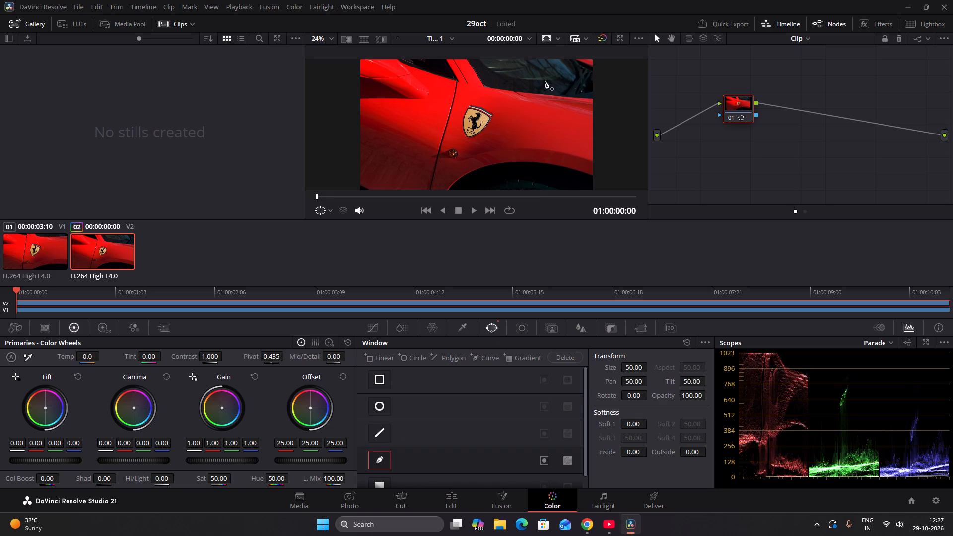
Start tracing the Ferrari emblem with curve points along its top edge and a curved point partway down its right side.
scroll(479, 113, "up", 10)
scroll(475, 110, "down", 2)
scroll(475, 110, "up", 5)
scroll(472, 107, "down", 1)
scroll(472, 107, "up", 5)
scroll(464, 99, "down", 1)
scroll(464, 98, "up", 7)
scroll(463, 98, "down", 2)
scroll(463, 98, "up", 16)
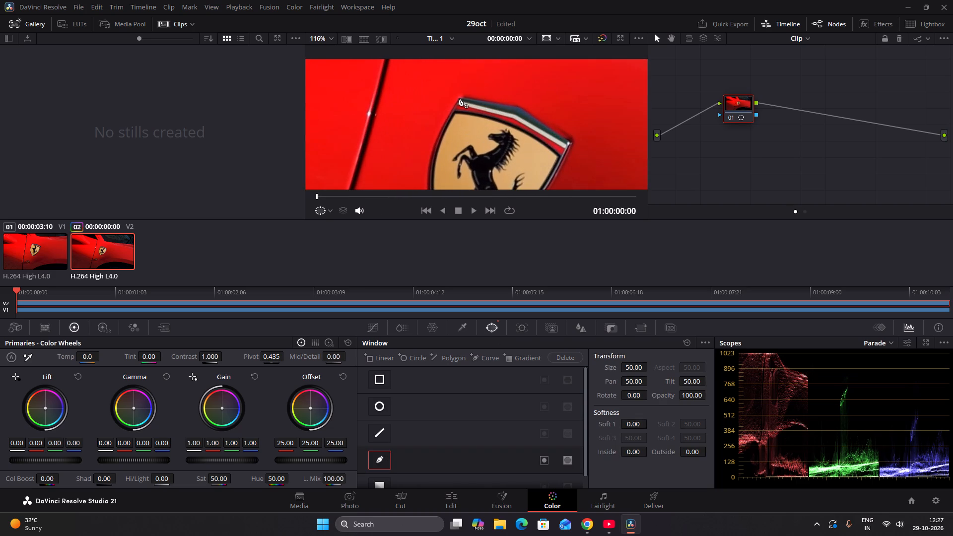
left_click(459, 99)
left_click(465, 96)
left_click(515, 105)
left_click(572, 141)
middle_click_drag(553, 159, 577, 71)
left_click_drag(558, 117, 526, 147)
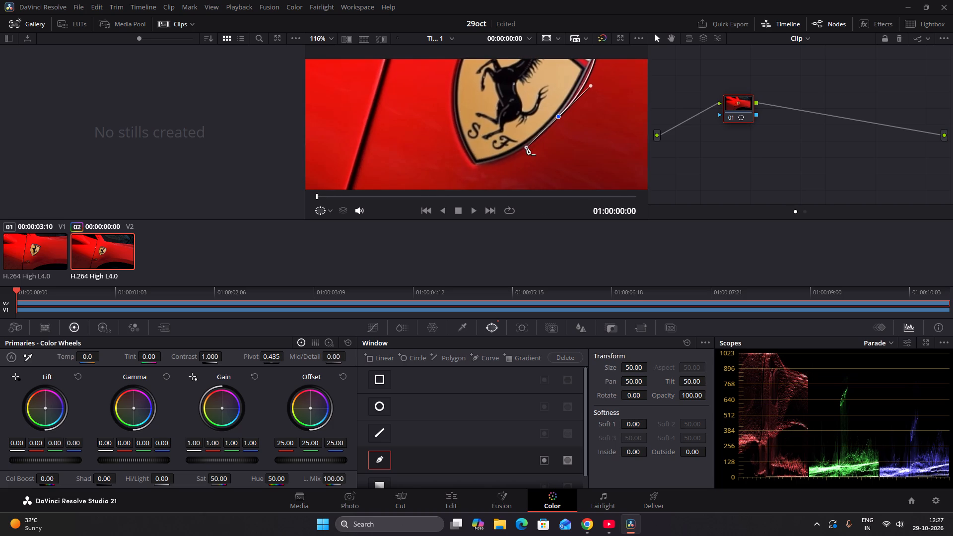
left_click_drag(526, 147, 532, 145)
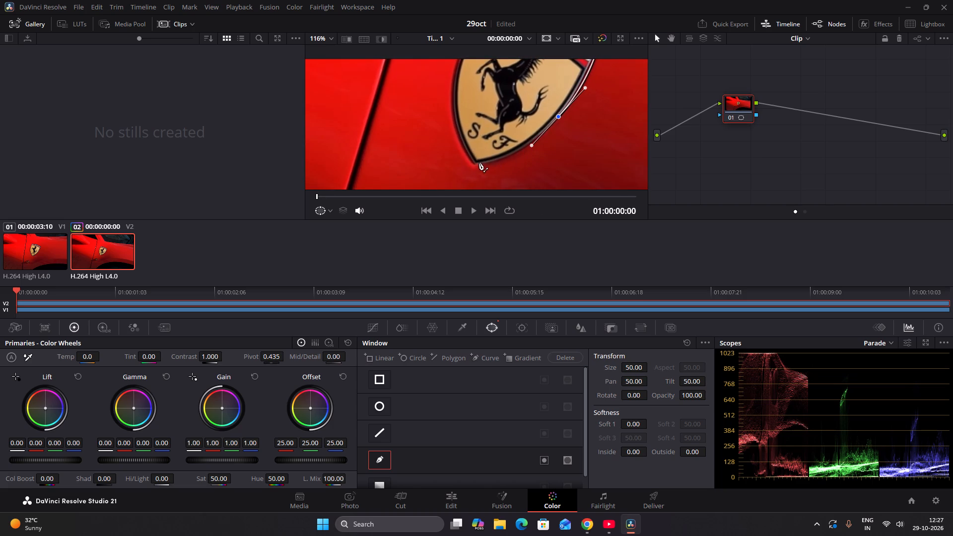
Continue the outline through the emblem's bottom tip and up its curved left side, and close it at the starting point.
left_click(474, 163)
key("ctrl+z")
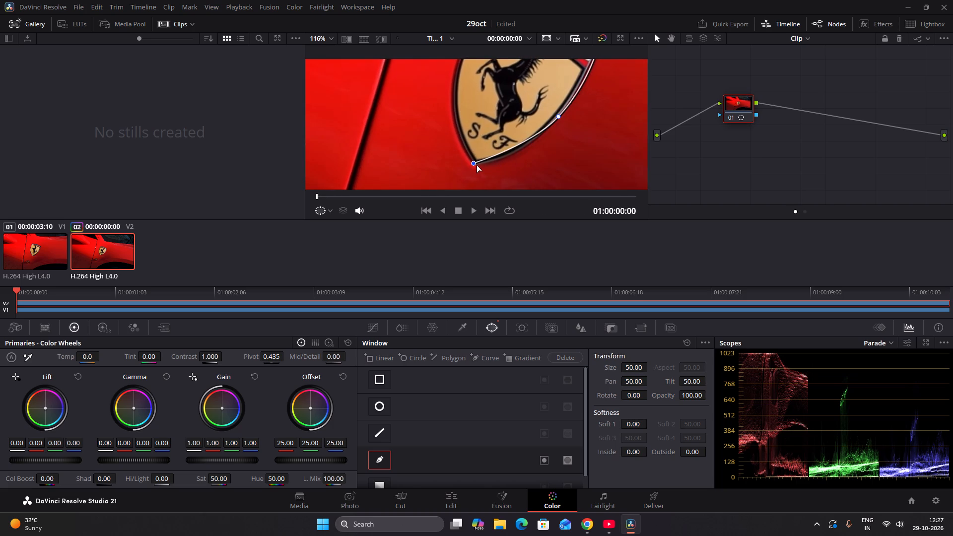
left_click(475, 162)
middle_click_drag(468, 111, 468, 161)
left_click_drag(452, 130, 455, 114)
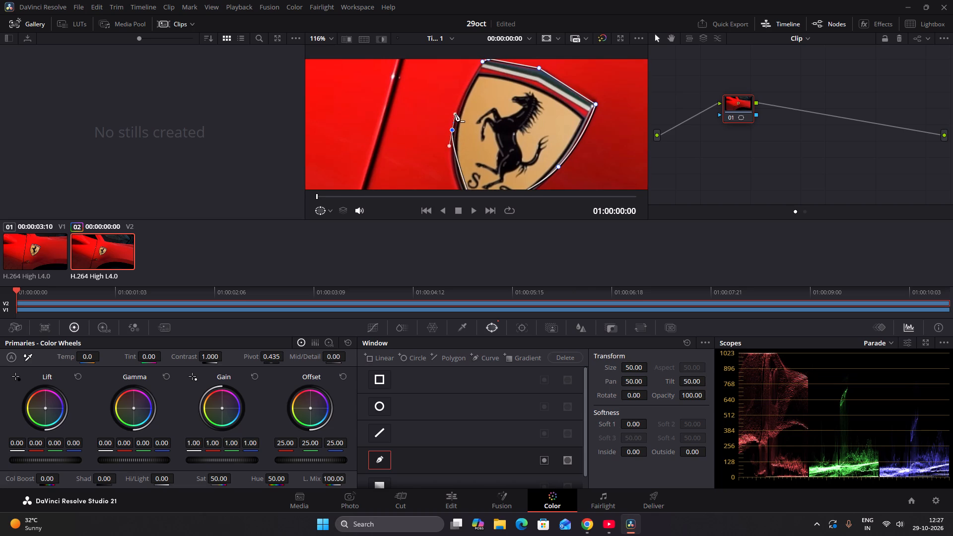
left_click_drag(455, 114, 465, 77)
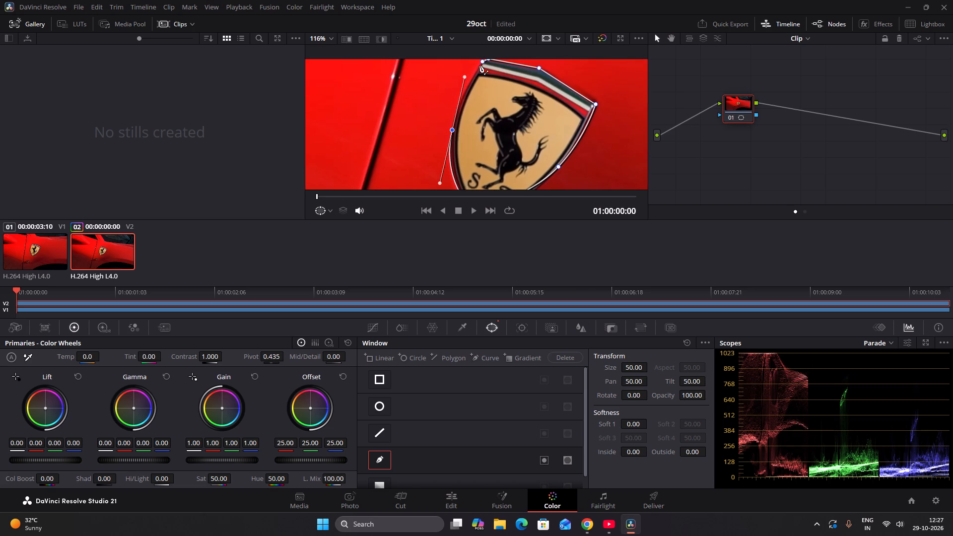
left_click(481, 62)
Refine the closed outline by adjusting the bottom tip, right-side and left-side points to fit the emblem's edge.
middle_click_drag(521, 161, 498, 124)
middle_click(490, 109)
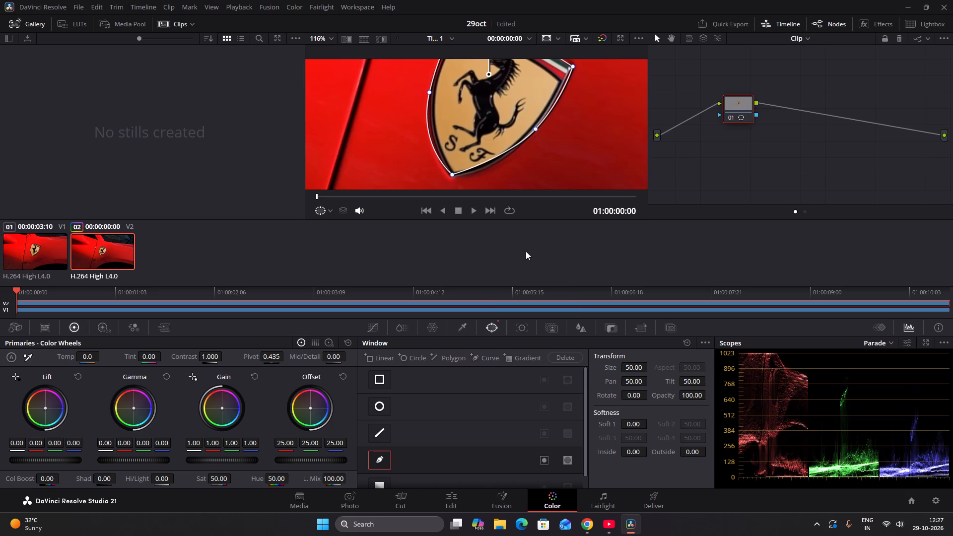
left_click(453, 177)
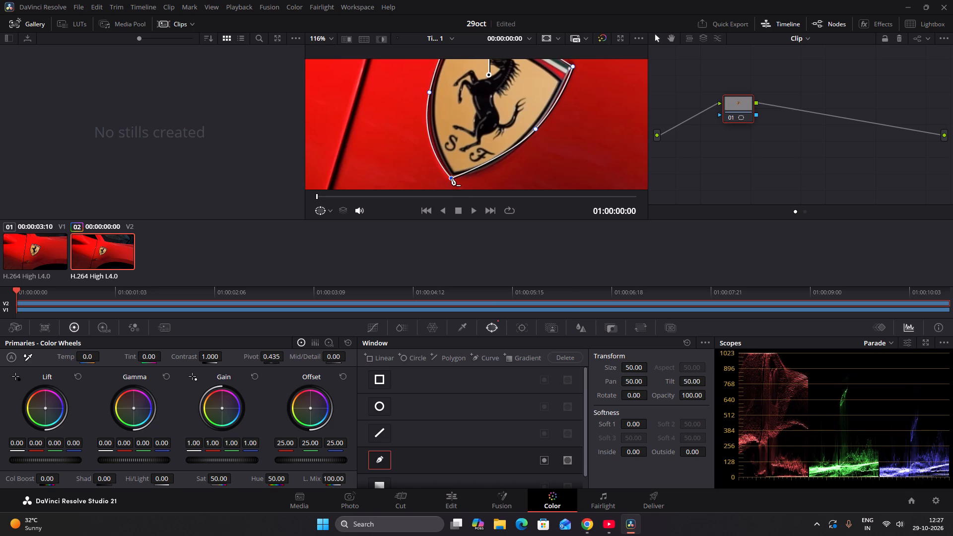
left_click(535, 130)
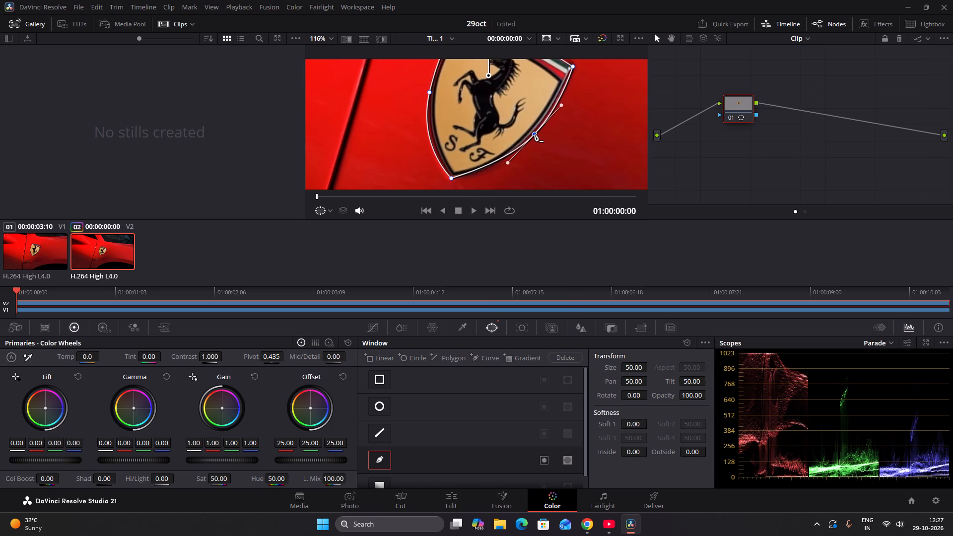
left_click_drag(505, 164, 502, 169)
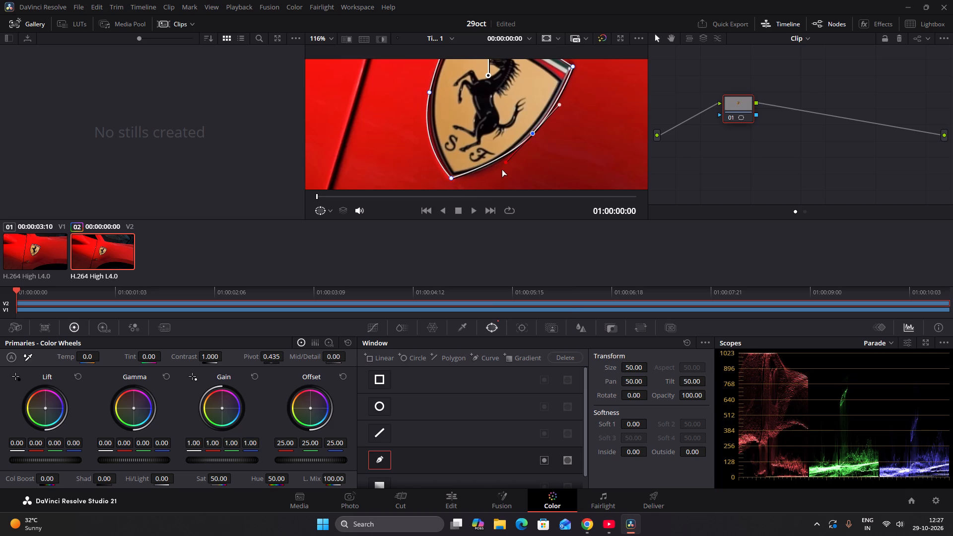
left_click_drag(502, 169, 496, 177)
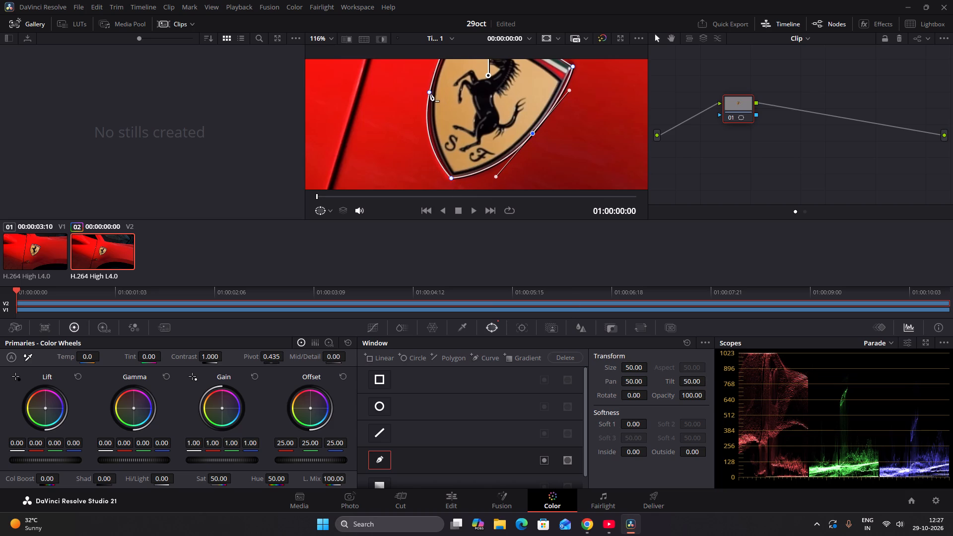
left_click_drag(430, 94, 430, 88)
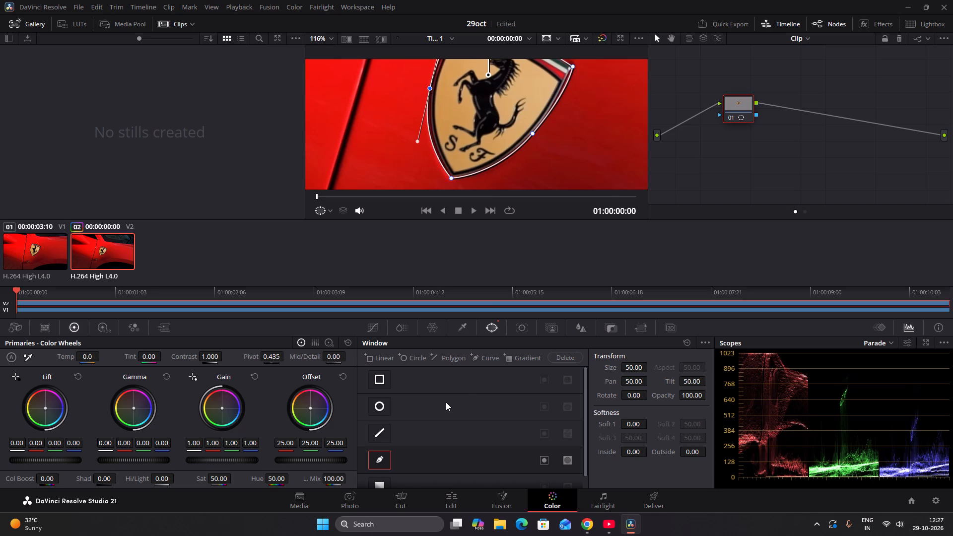
Examine the traced power window around the emblem at different zoom levels.
left_click(515, 331)
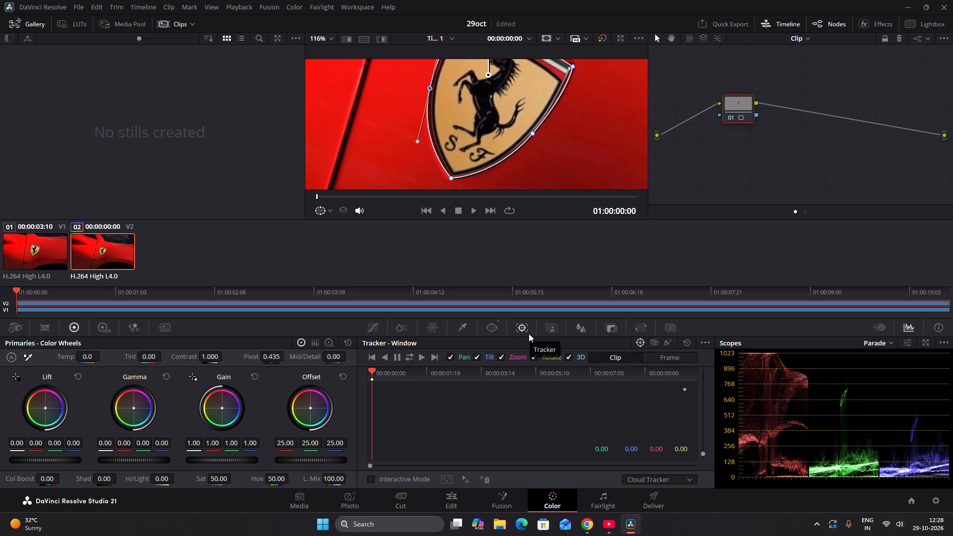
left_click(494, 330)
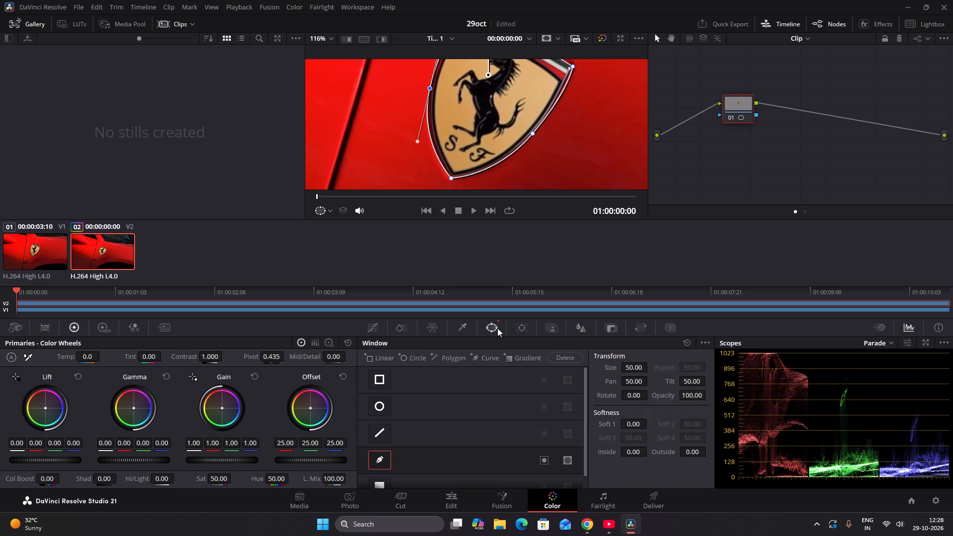
scroll(482, 413, "down", 6)
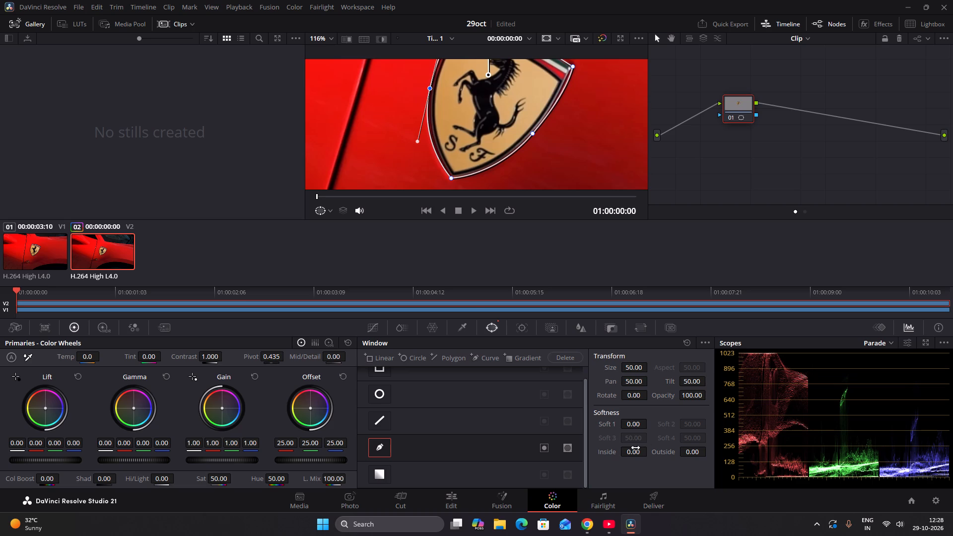
scroll(472, 153, "down", 2)
scroll(466, 158, "up", 3)
scroll(457, 164, "down", 13)
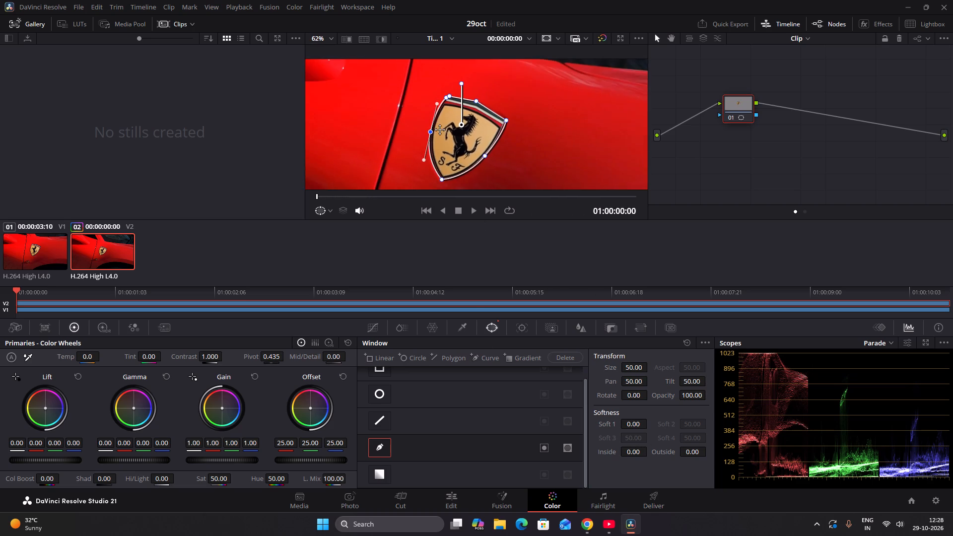
scroll(417, 83, "up", 6)
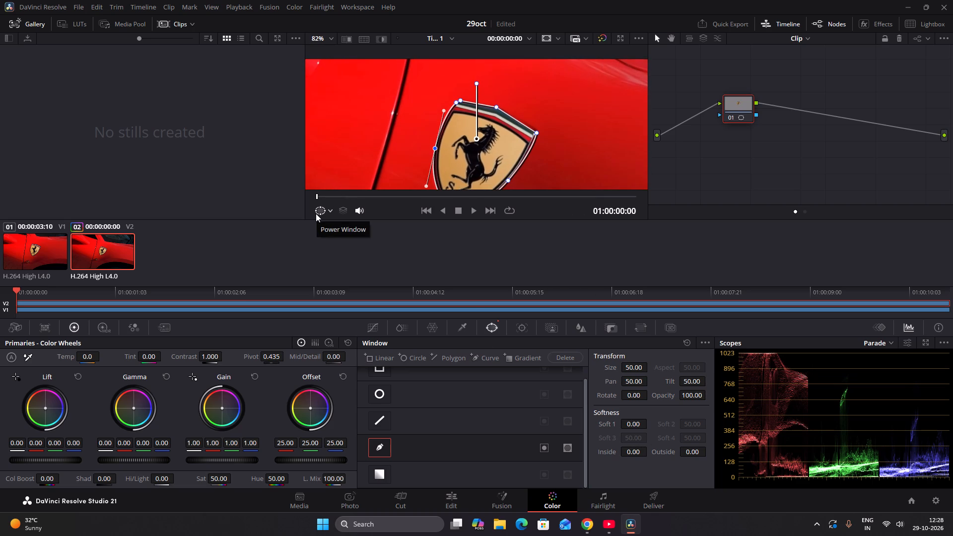
left_click(317, 213)
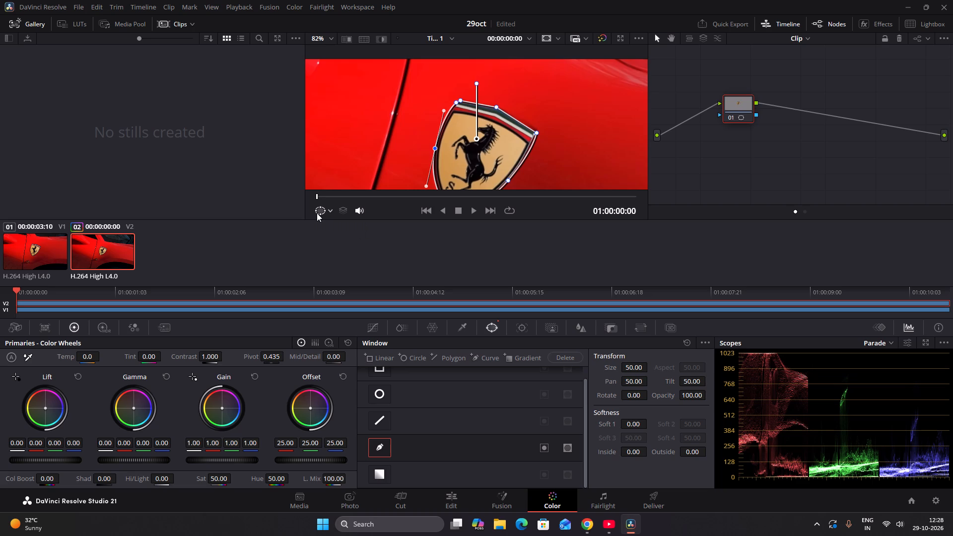
left_click(317, 213)
Track the emblem's power window forward and reverse through the clip with pan, tilt, zoom, rotate and 3D enabled.
left_click(523, 331)
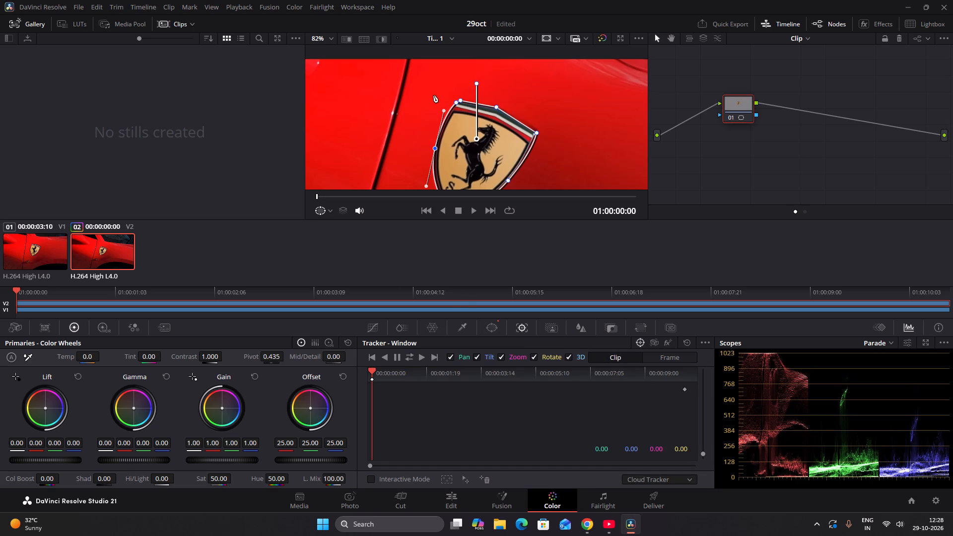
scroll(434, 95, "down", 7)
scroll(435, 196, "up", 4)
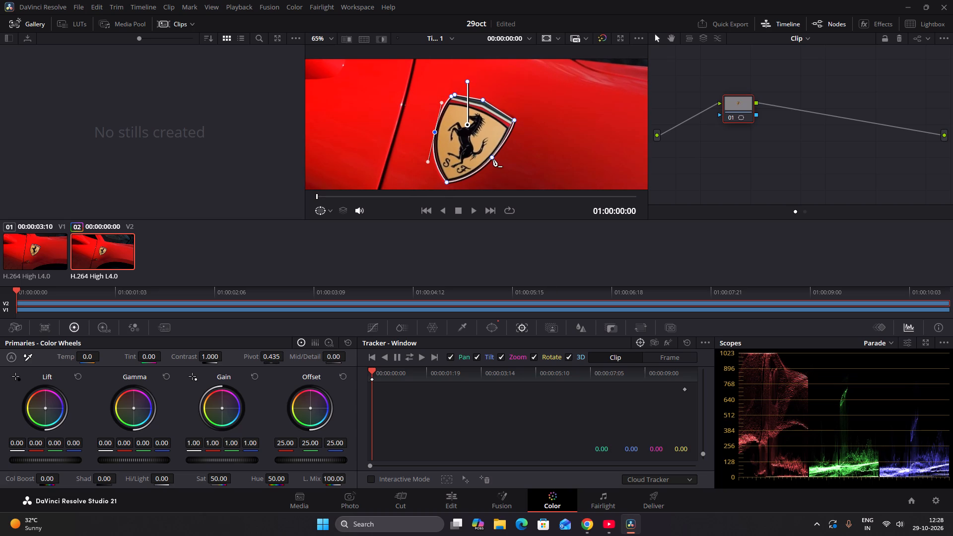
left_click(776, 155)
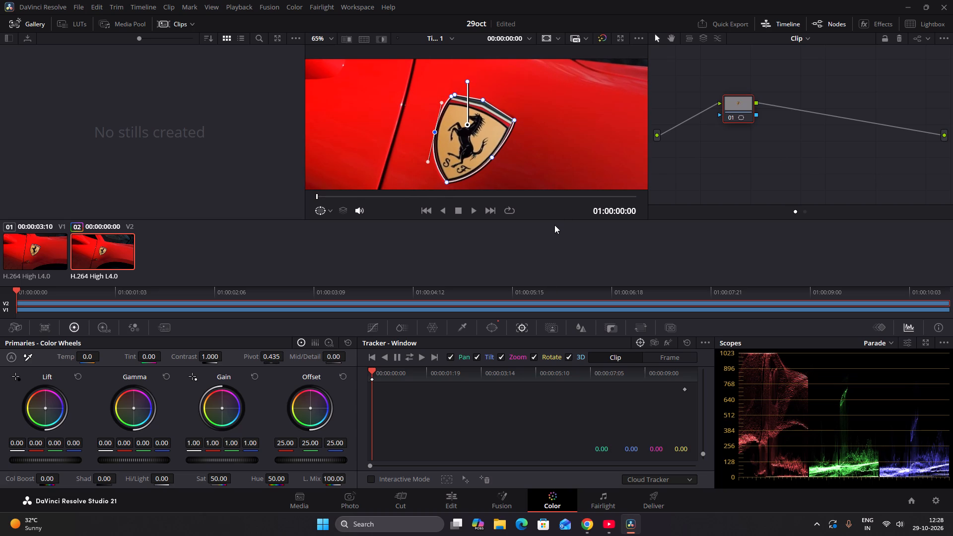
left_click(552, 230)
left_click(560, 148)
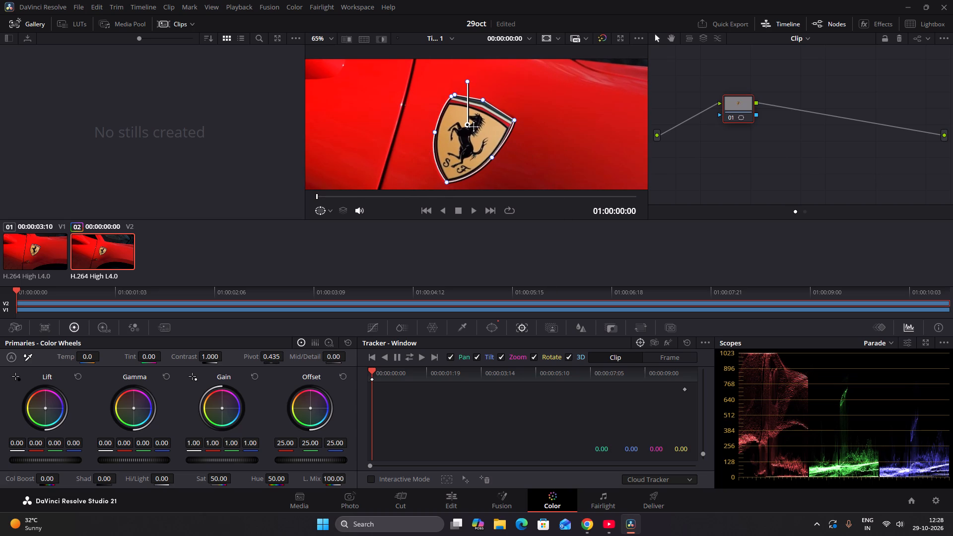
left_click(466, 126)
left_click(408, 357)
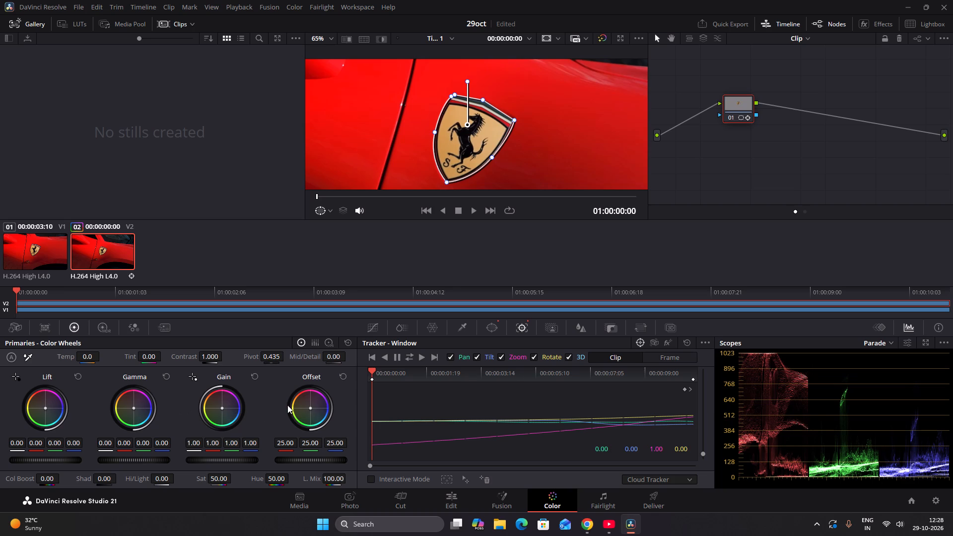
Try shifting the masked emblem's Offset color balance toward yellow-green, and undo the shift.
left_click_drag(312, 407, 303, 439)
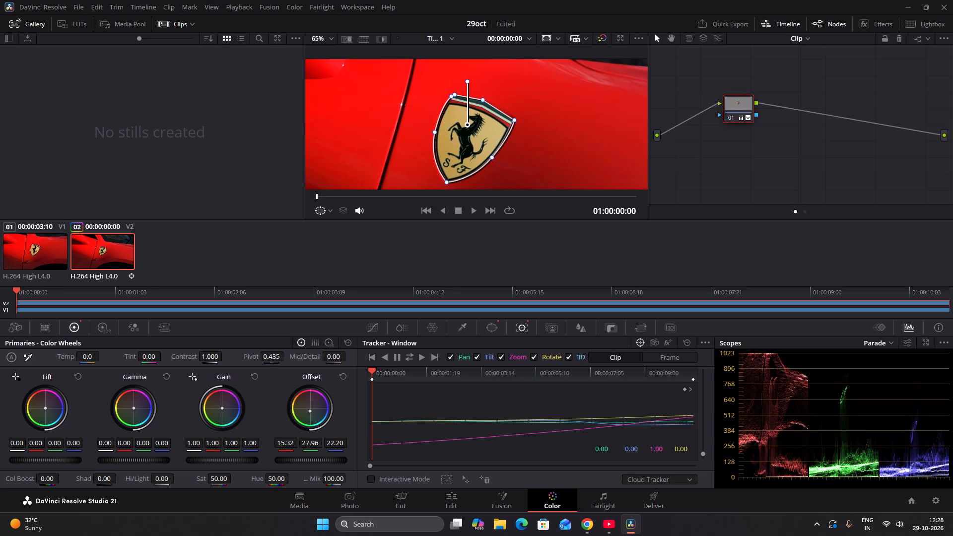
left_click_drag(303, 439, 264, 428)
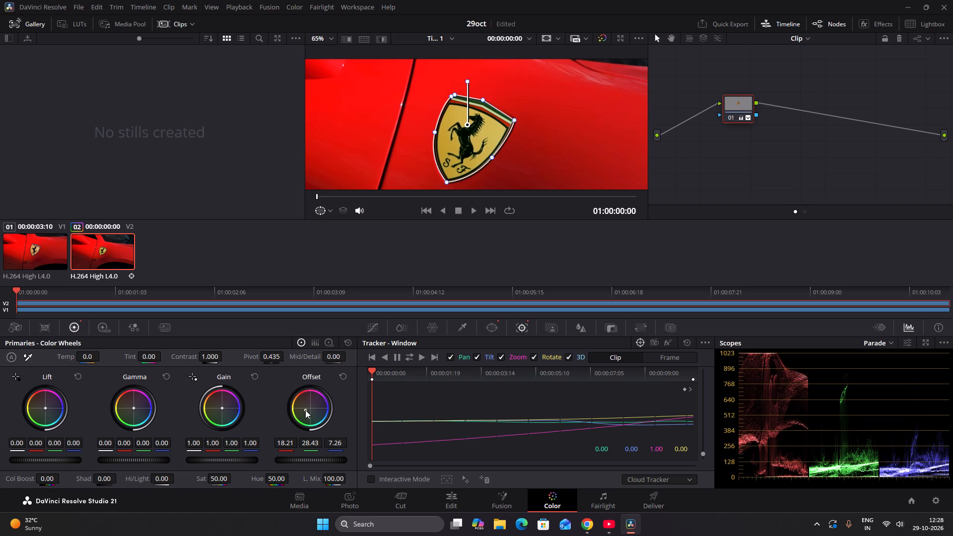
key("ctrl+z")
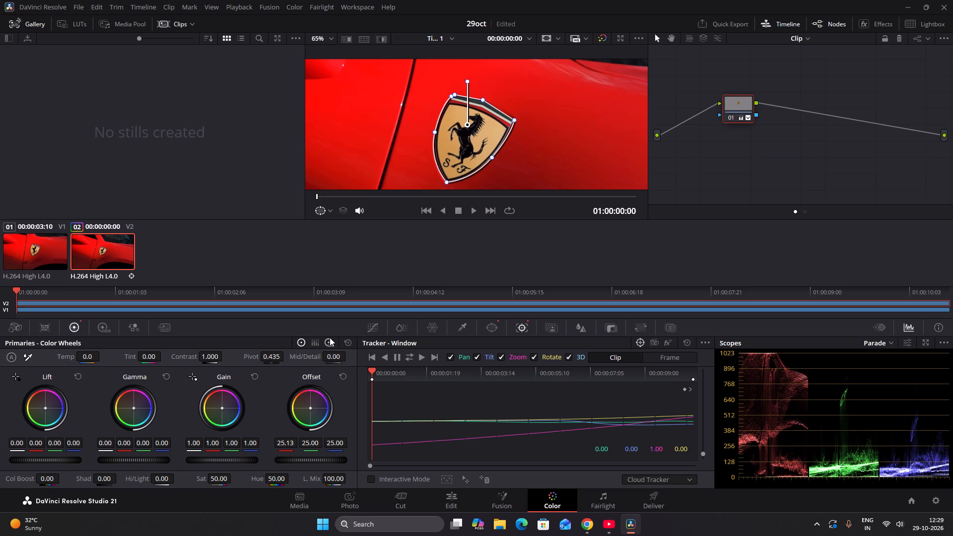
Add an alpha output to the node graph and connect node 01's alpha output to it.
right_click(805, 137)
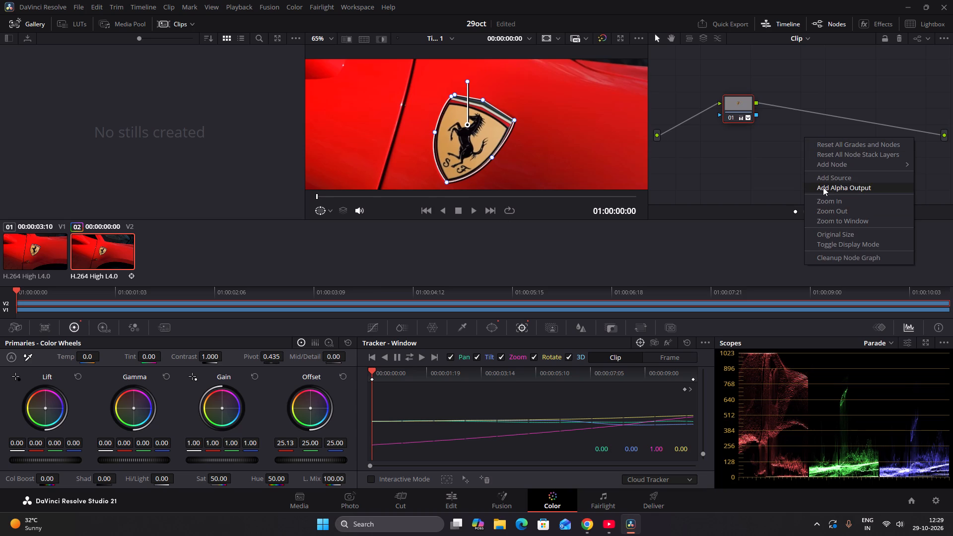
left_click(823, 187)
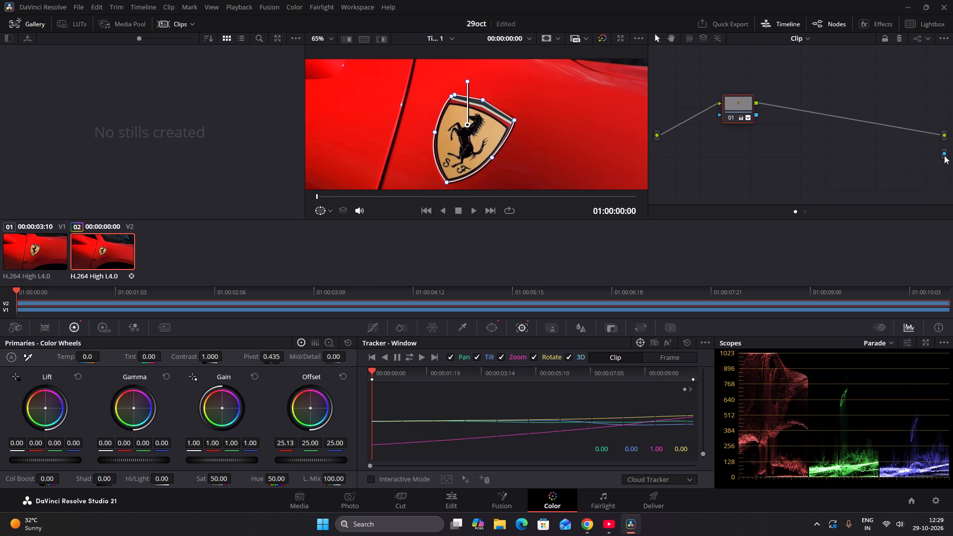
left_click_drag(756, 115, 921, 149)
left_click_drag(921, 149, 943, 154)
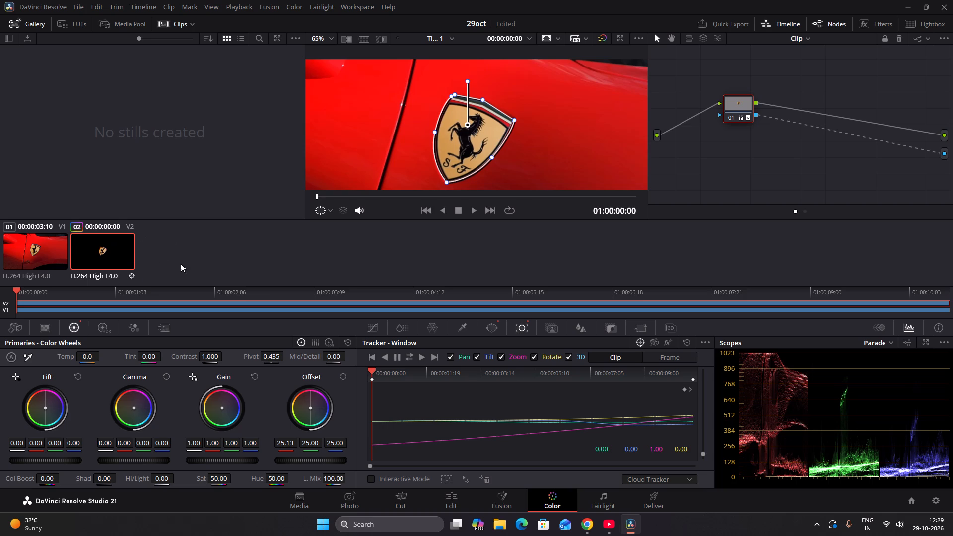
On the Edit page, disable the Video 1 track and check the isolated emblem on Video 2.
left_click(447, 498)
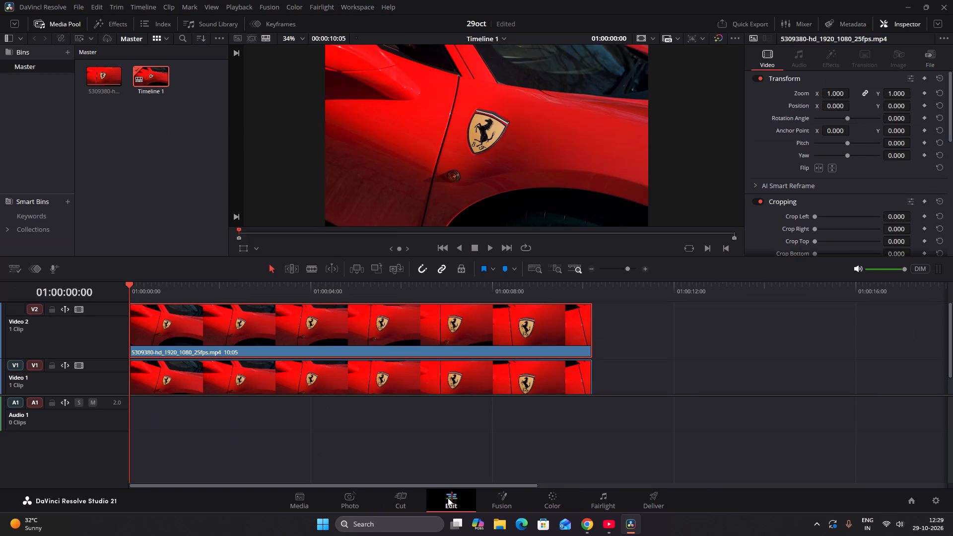
left_click(76, 365)
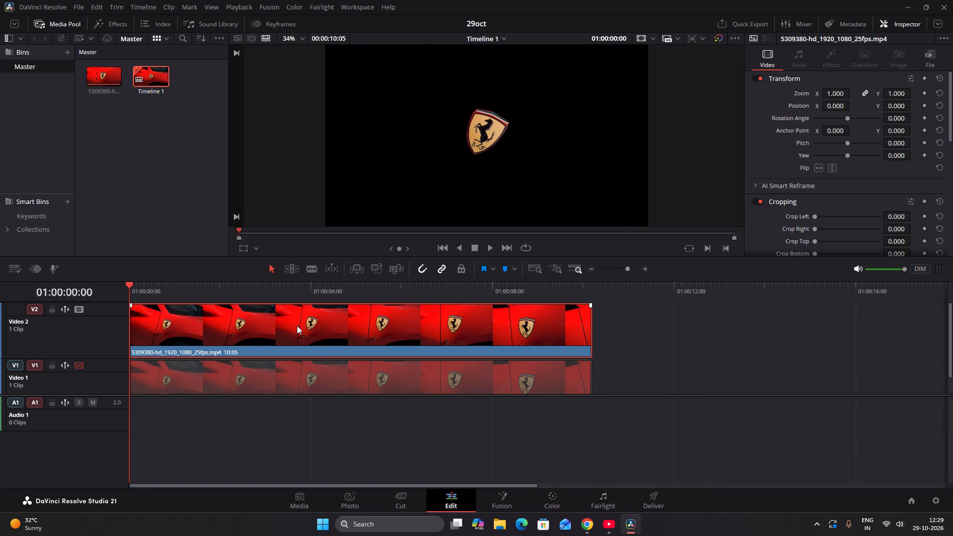
scroll(311, 323, "up", 2)
left_click_drag(951, 354, 948, 363)
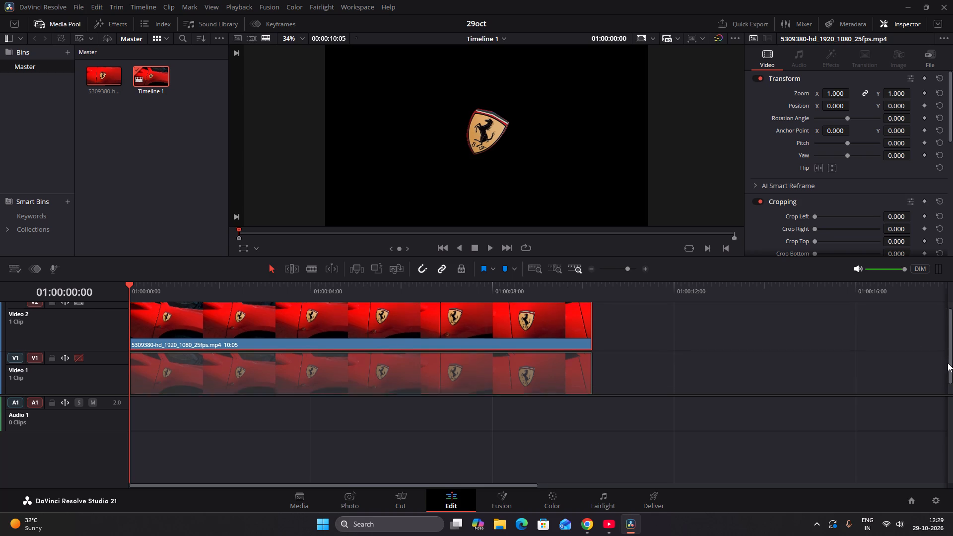
left_click_drag(948, 363, 948, 341)
left_click(450, 320)
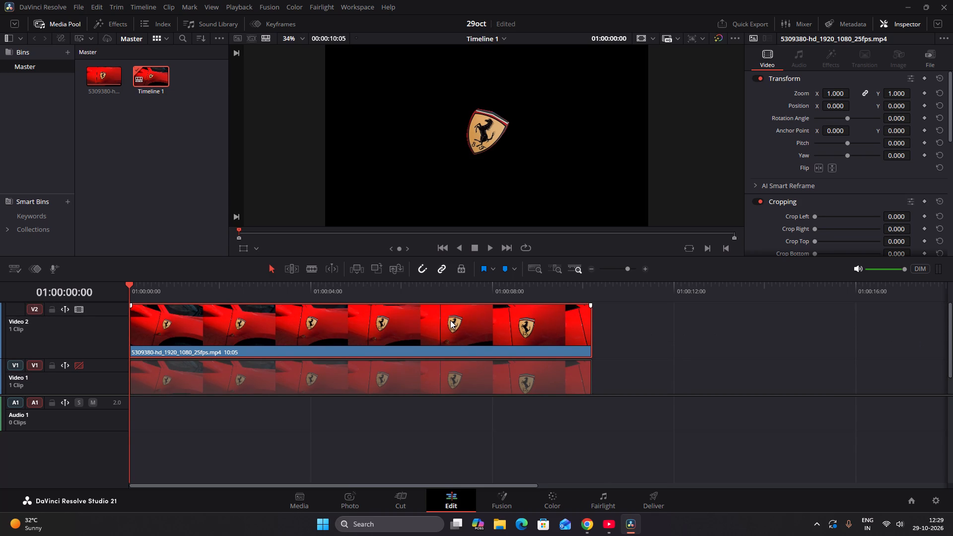
View the Video 2 clip's node composition on the Fusion page and return to the timeline.
left_click(501, 504)
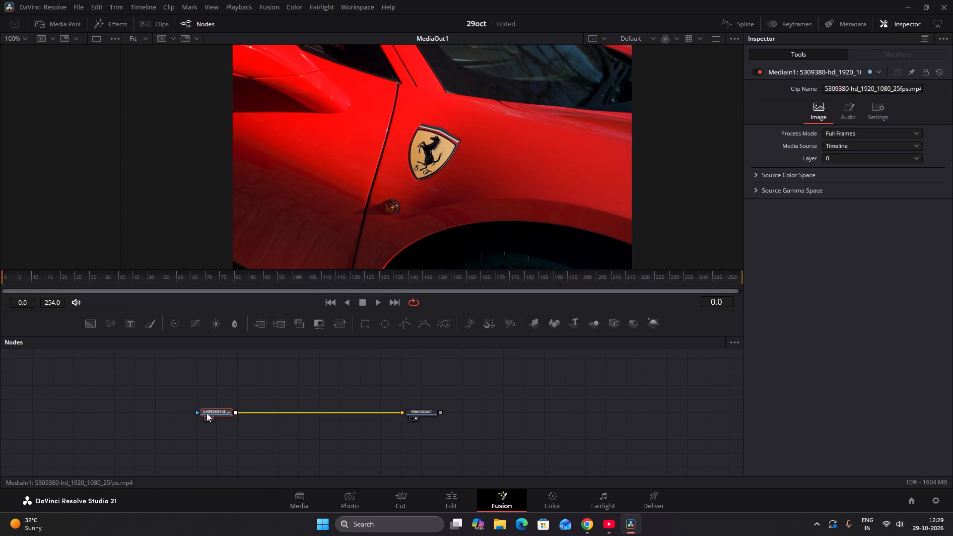
left_click_drag(207, 411, 195, 411)
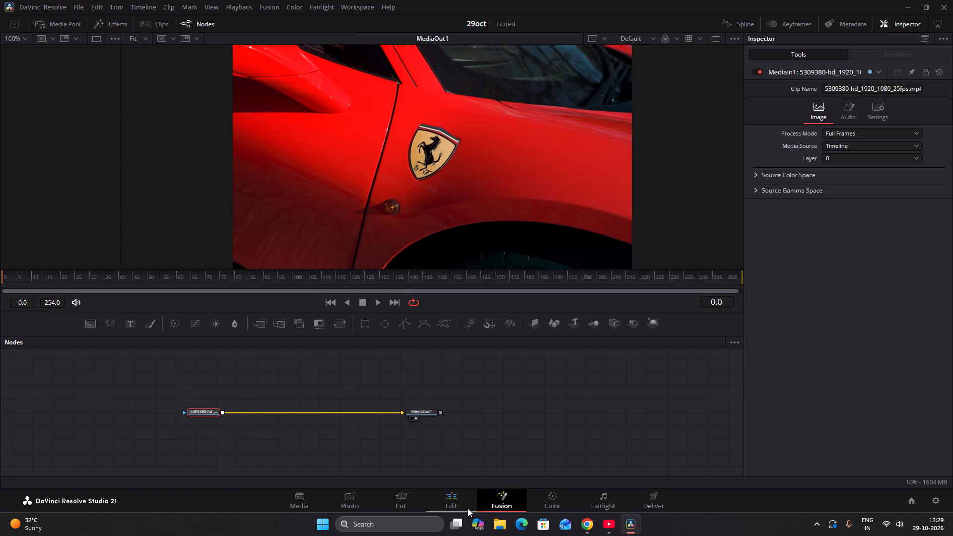
left_click(455, 497)
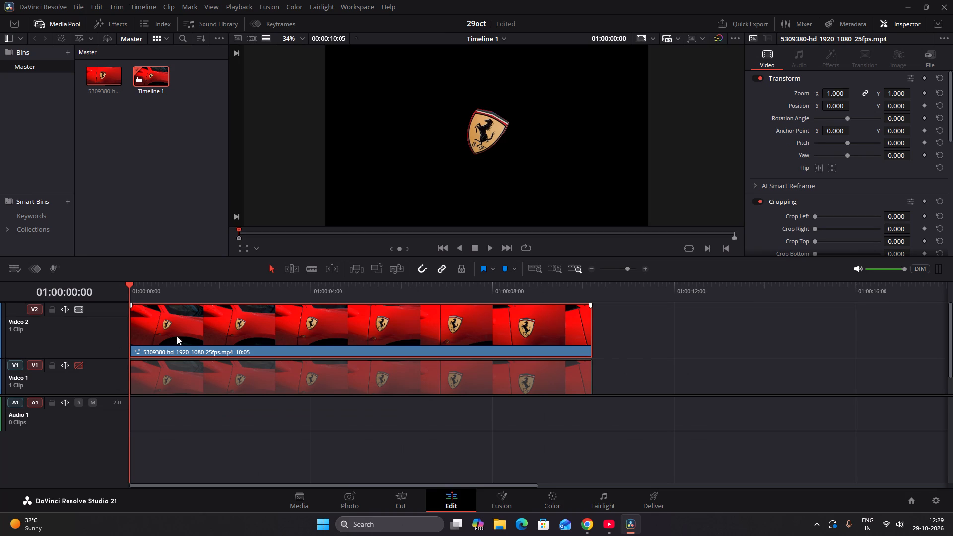
left_click(181, 334)
left_click_drag(952, 331, 946, 305)
Move the Video 1 clip past the end of the Video 2 clip, copy the masked clip into its place, and re-enable Video 1.
left_click(520, 376)
left_click_drag(350, 382, 787, 375)
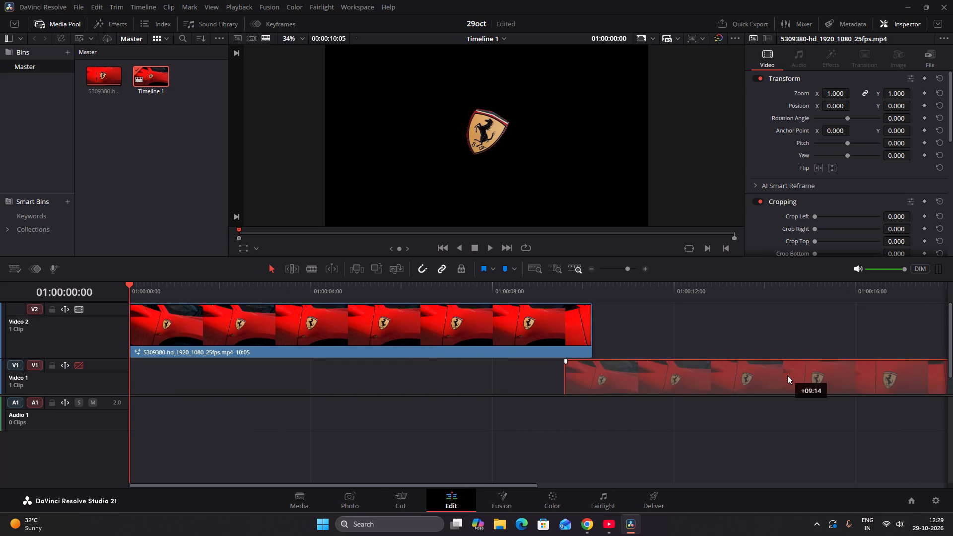
left_click_drag(787, 375, 841, 370)
left_click_drag(431, 317, 417, 378, "alt")
left_click(407, 378)
left_click(79, 370)
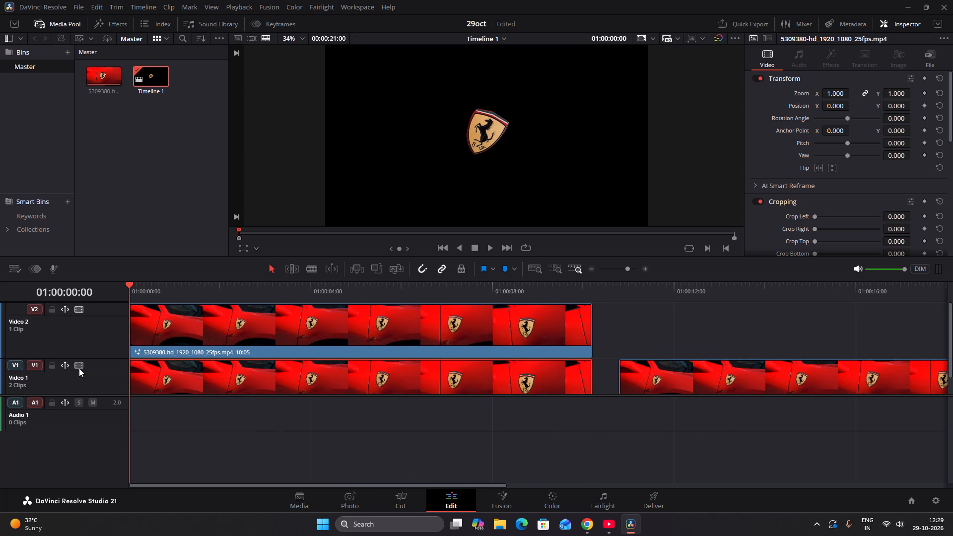
On the Color page, invert the curve power window of the Video 2 clip to cut the emblem out.
left_click(214, 370)
left_click(543, 499)
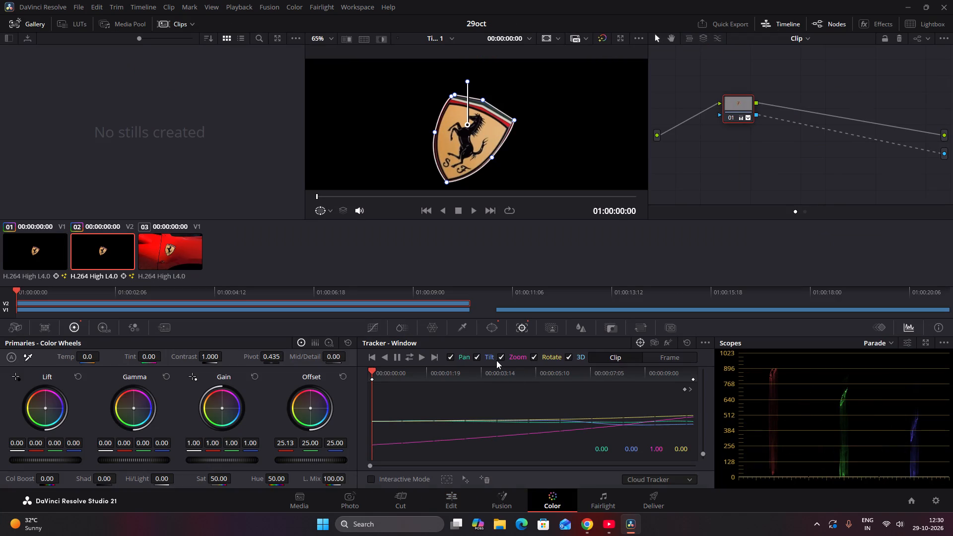
left_click(493, 332)
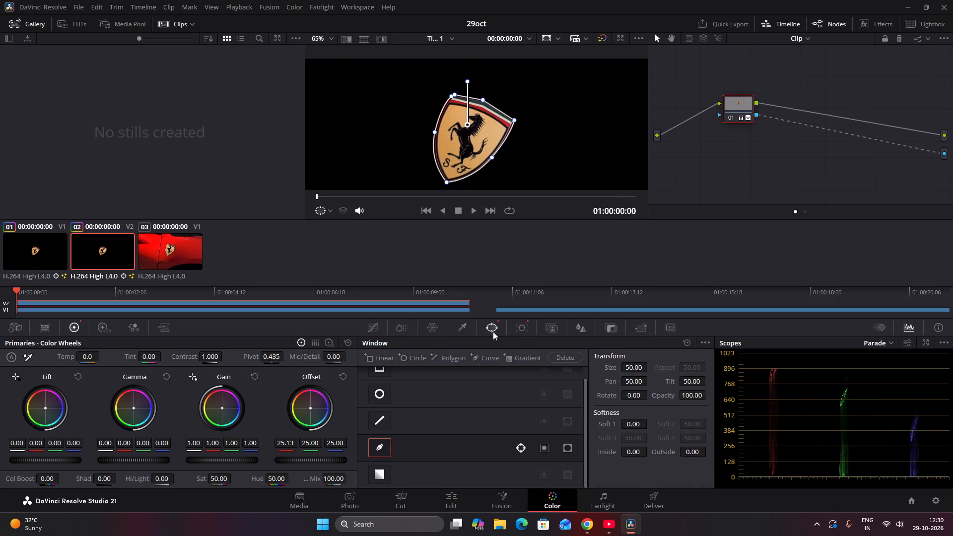
left_click(544, 449)
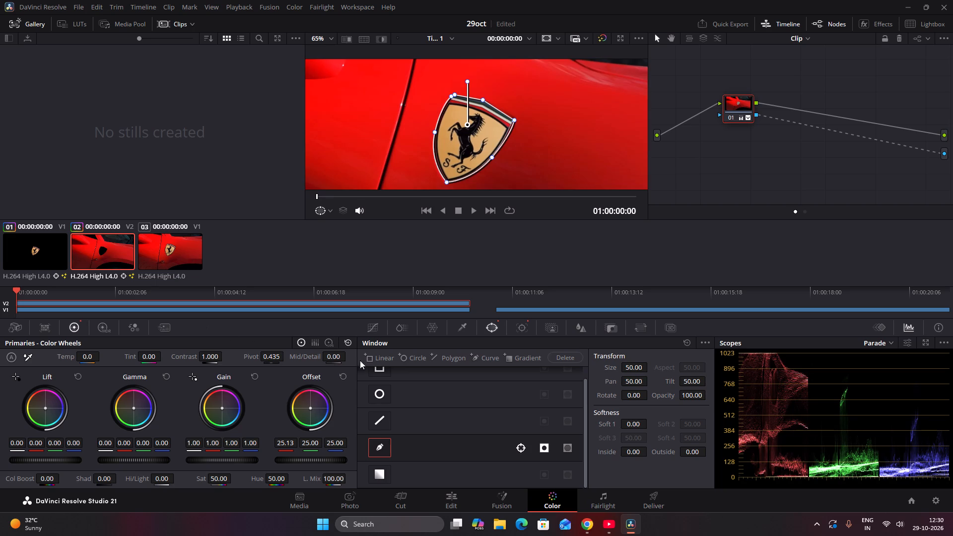
Toggle the Video 2 and Video 1 tracks off and on in the timeline to check the layered clips.
left_click(464, 498)
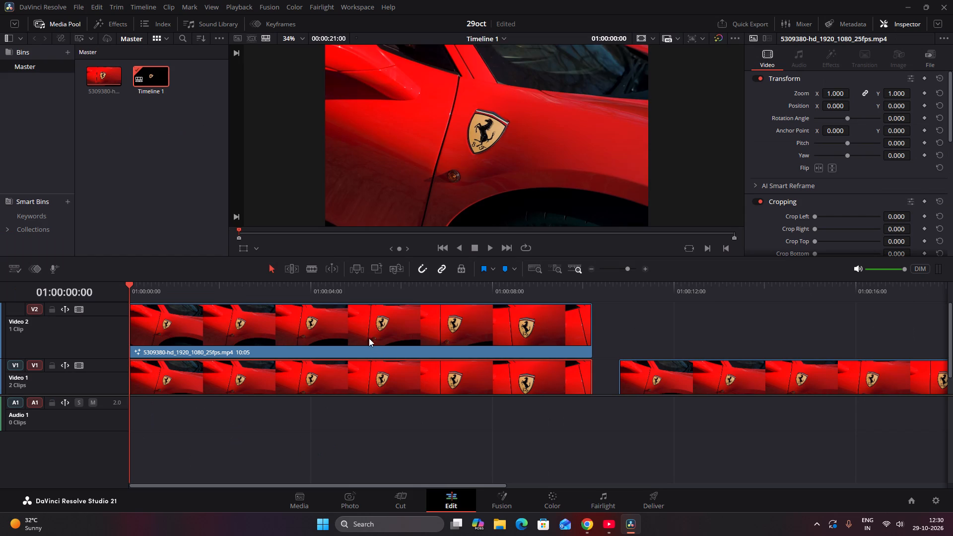
left_click(83, 311)
left_click(83, 311)
left_click(75, 368)
left_click(75, 368)
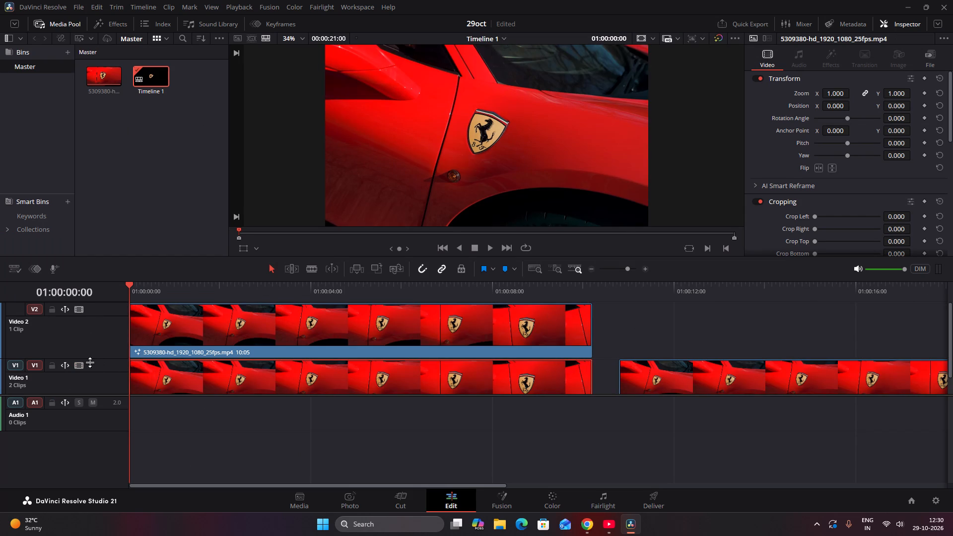
left_click(79, 366)
left_click(79, 366)
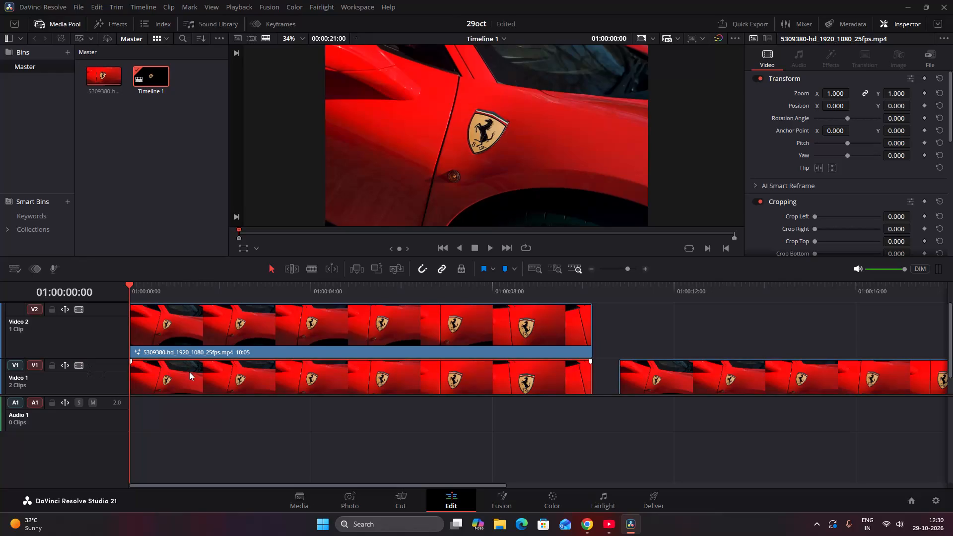
Shift the emblem copy on Video 1 horizontally as a test, and bring its Position X back to -2.
left_click(207, 385)
left_click_drag(834, 108, 913, 108)
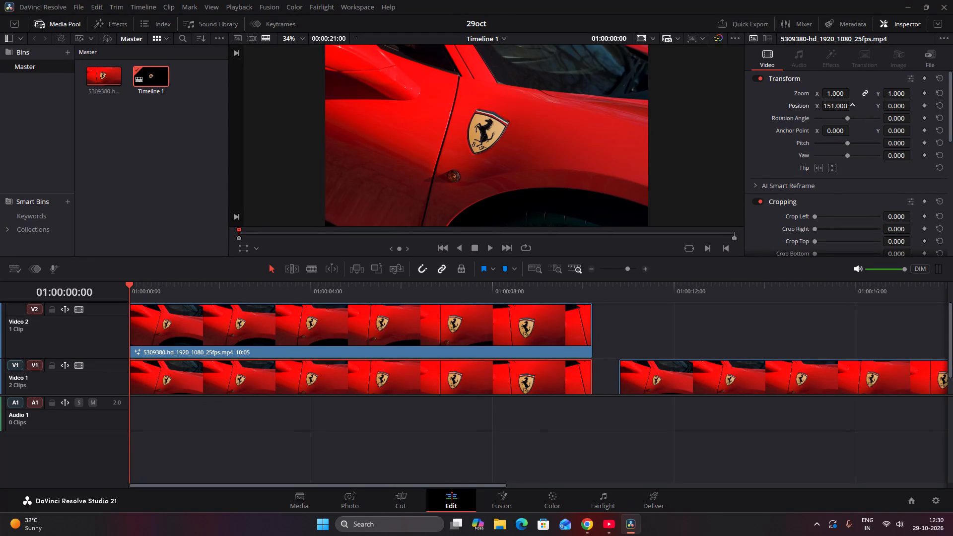
left_click_drag(913, 108, 833, 126)
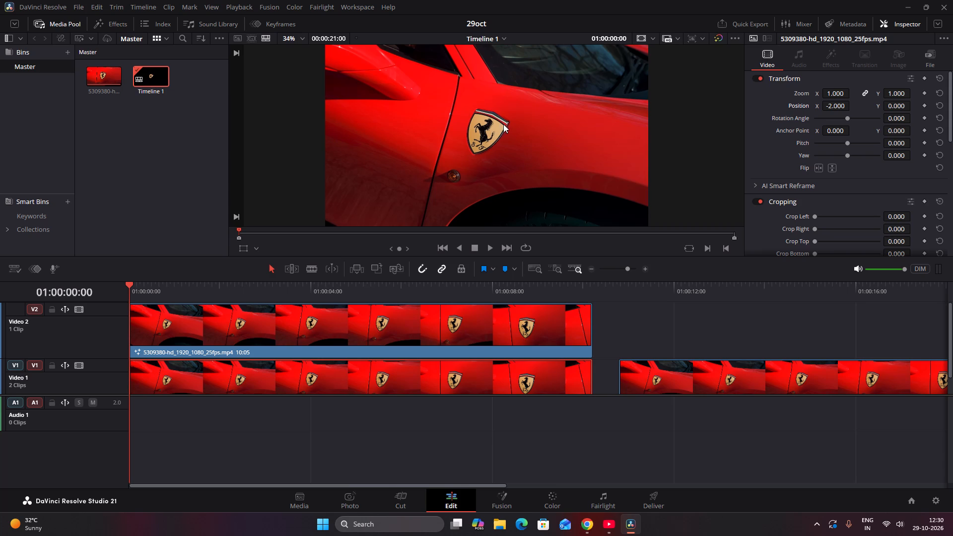
Check the Video 2 clip's inverted emblem window on the Color page, and return to the Edit page.
left_click(560, 495)
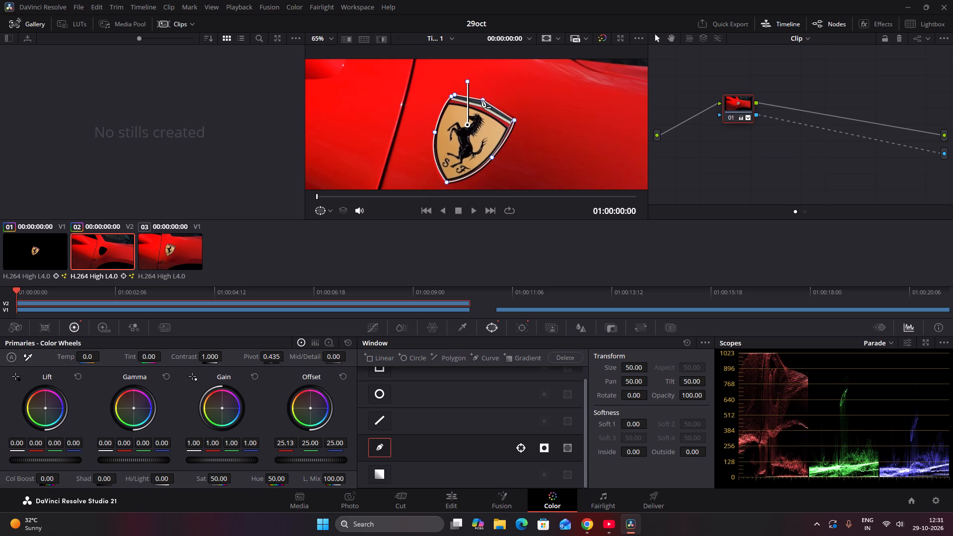
left_click(452, 509)
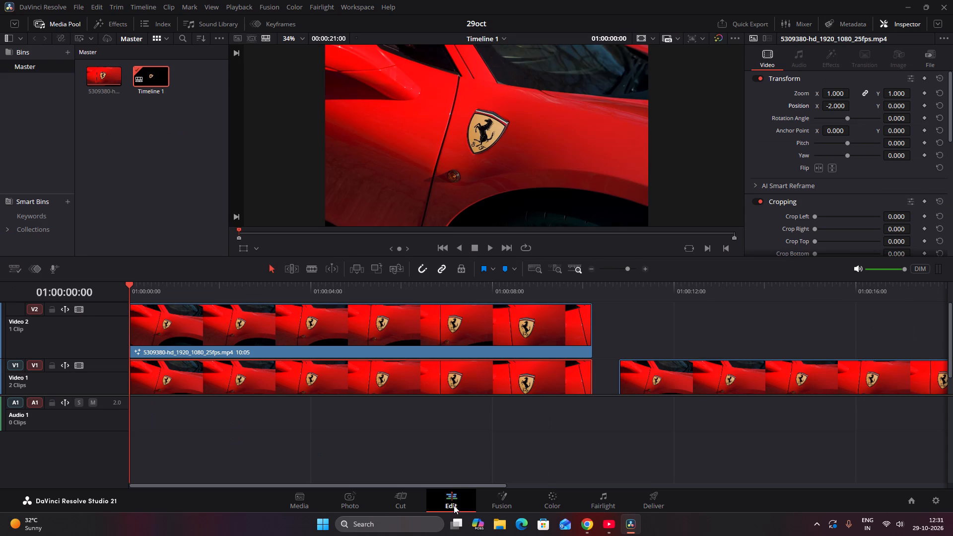
Delete the spare second clip on Video 1, past the end of the stacked clips.
left_click(702, 382)
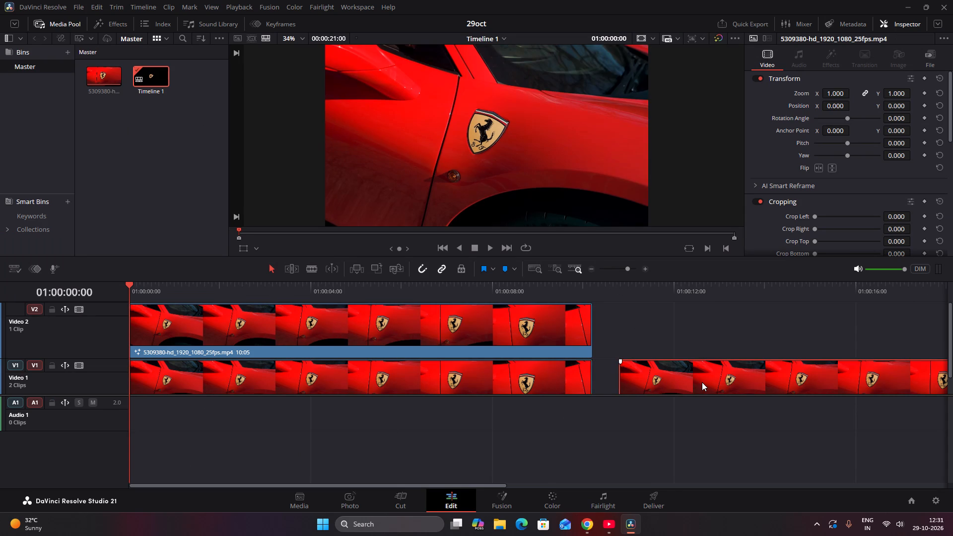
key("Delete")
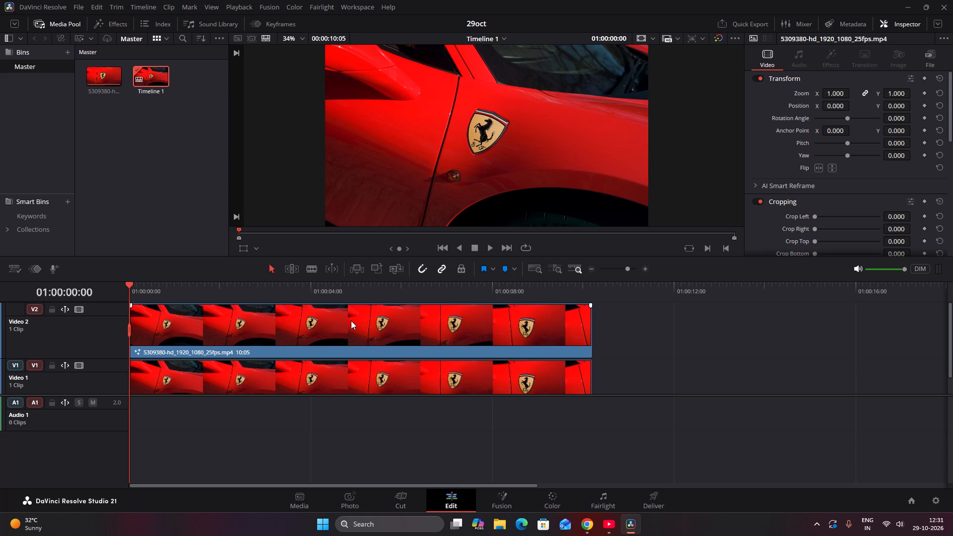
Switch to Chrome and open the Pexels site in the empty new tab.
left_click(591, 524)
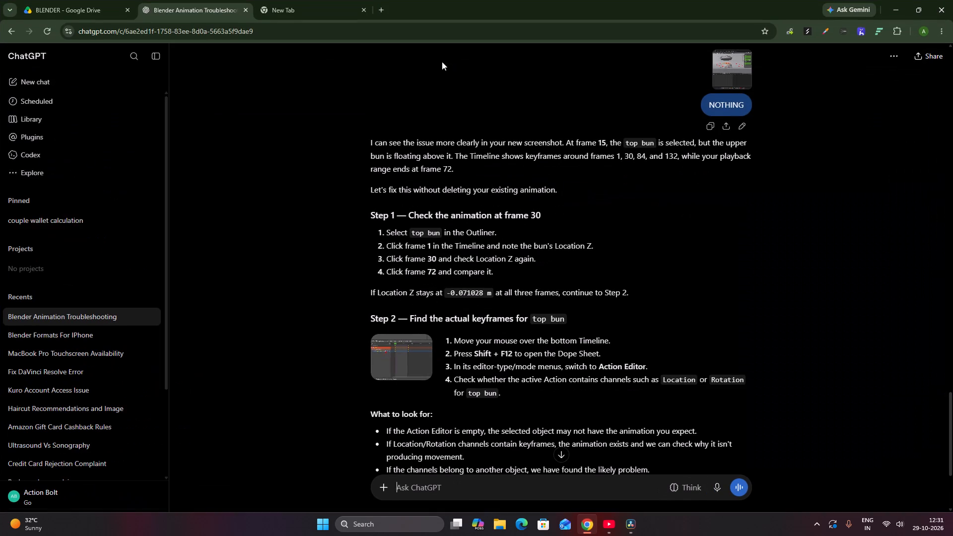
left_click(286, 2)
left_click(286, 29)
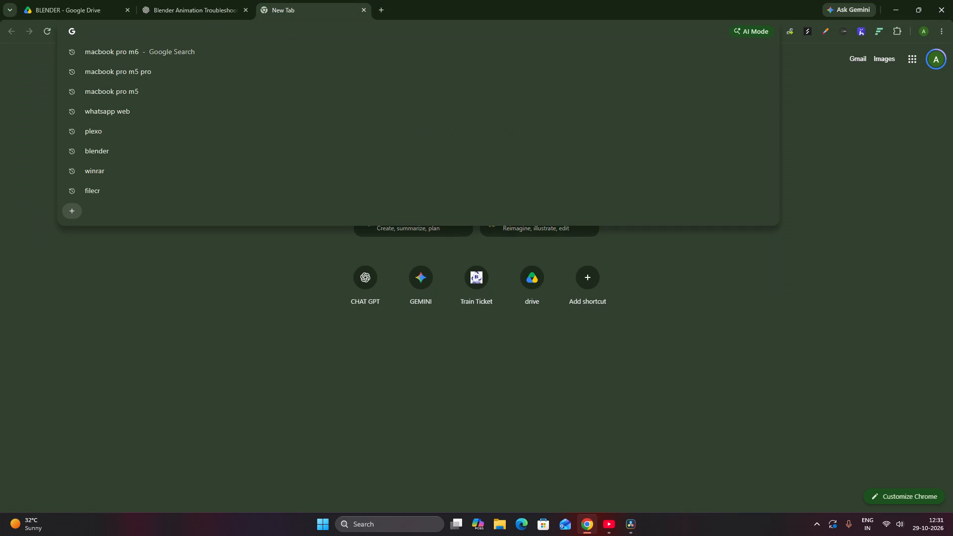
type("PEXELS")
key("Return")
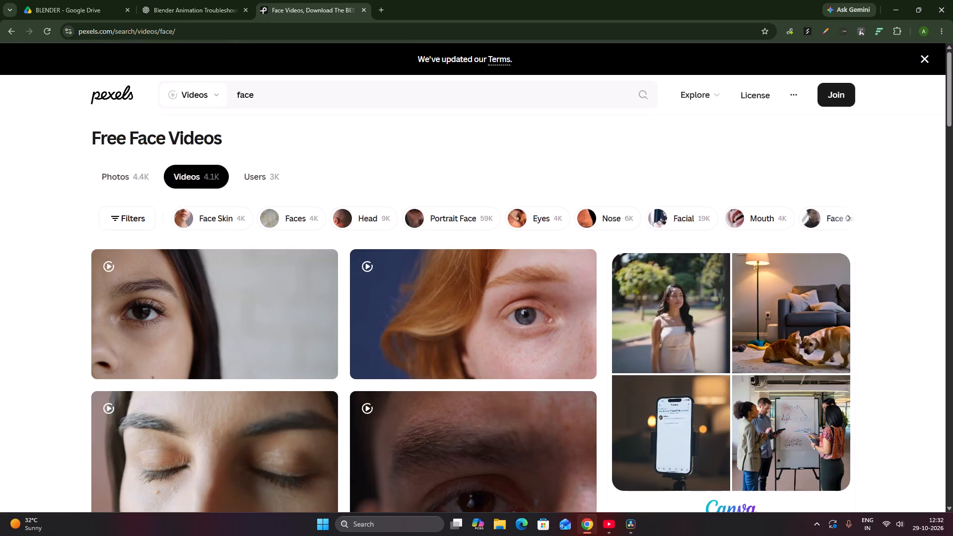
Browse the Pexels face videos for suitable footage, dismissing the Google sign-in prompt.
scroll(285, 32, "down", 3)
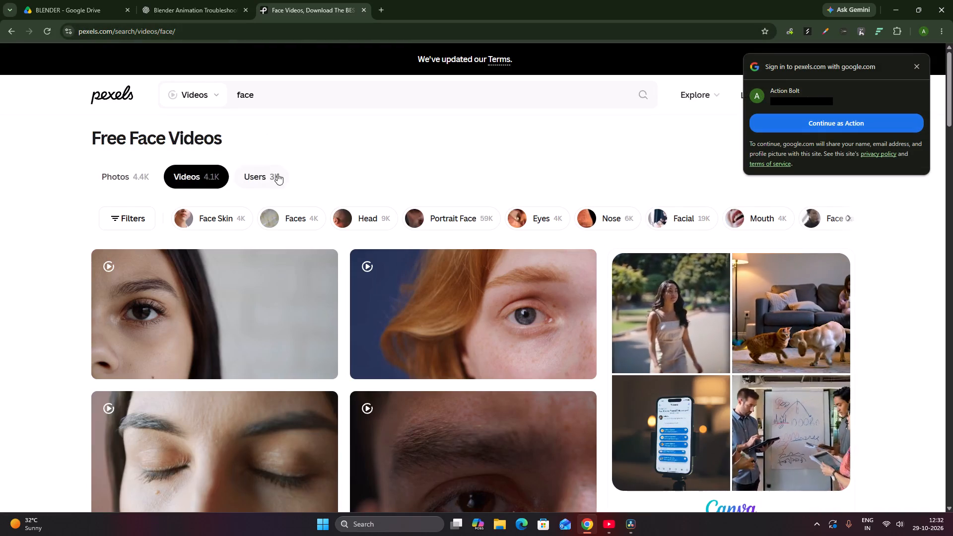
scroll(307, 168, "down", 6)
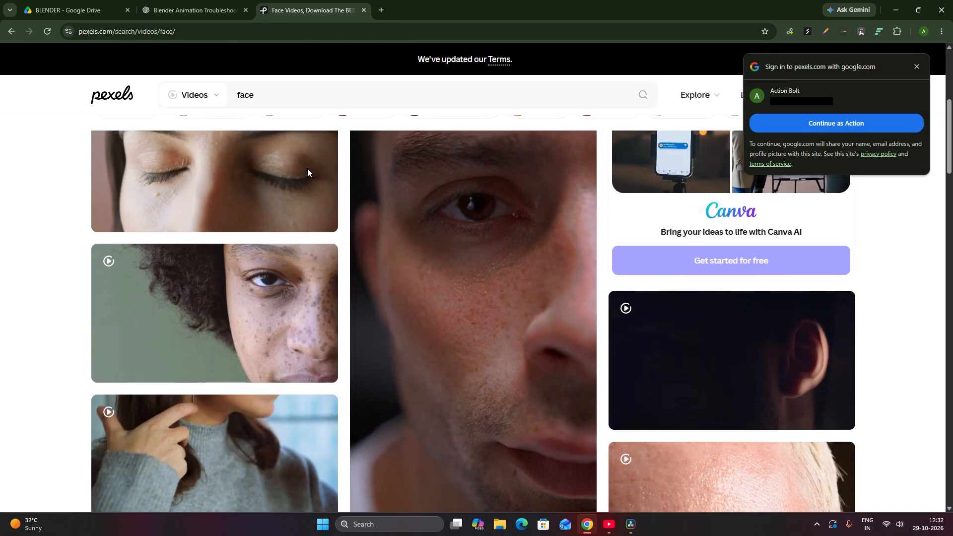
scroll(307, 168, "down", 5)
left_click(916, 66)
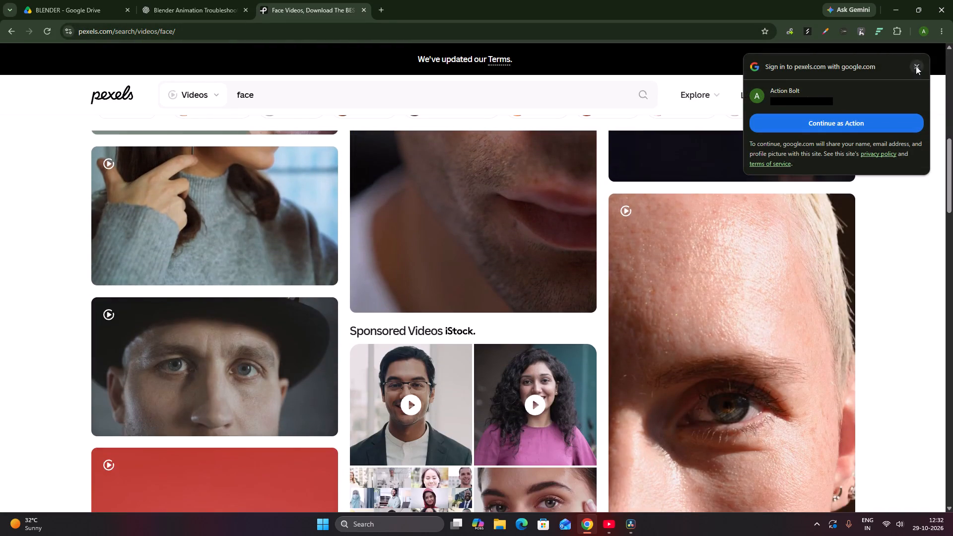
scroll(339, 309, "down", 9)
scroll(284, 322, "down", 3)
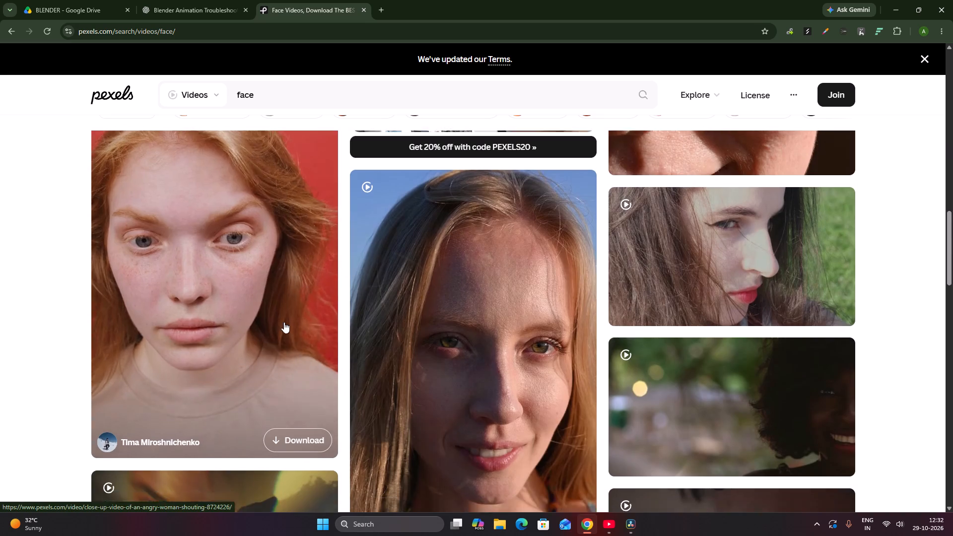
scroll(284, 322, "down", 13)
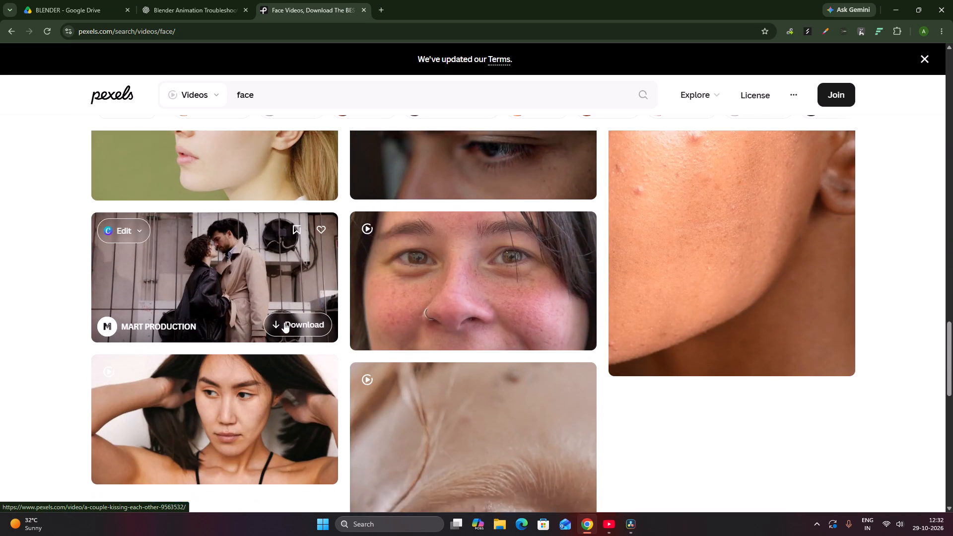
scroll(284, 322, "down", 8)
scroll(284, 322, "up", 5)
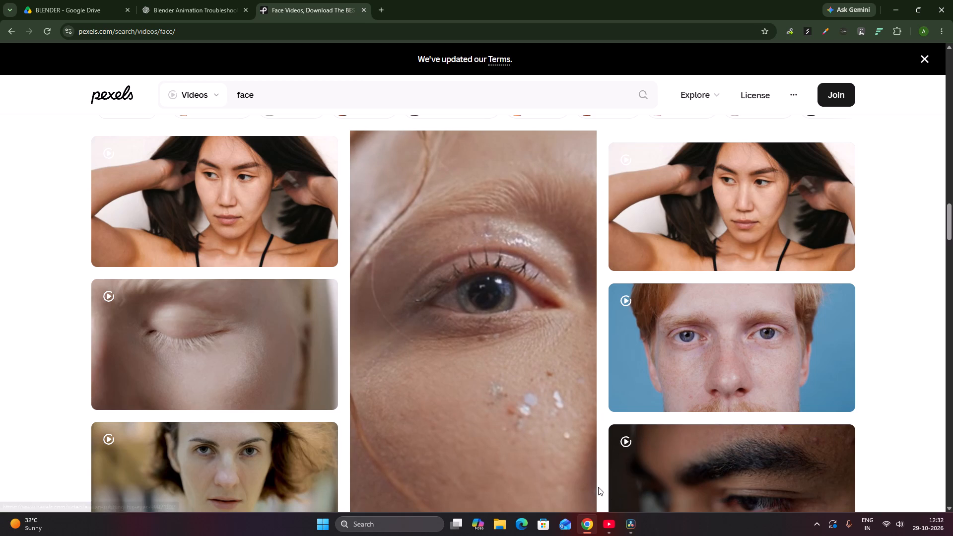
scroll(490, 287, "up", 12)
scroll(490, 287, "down", 1)
scroll(490, 287, "up", 1)
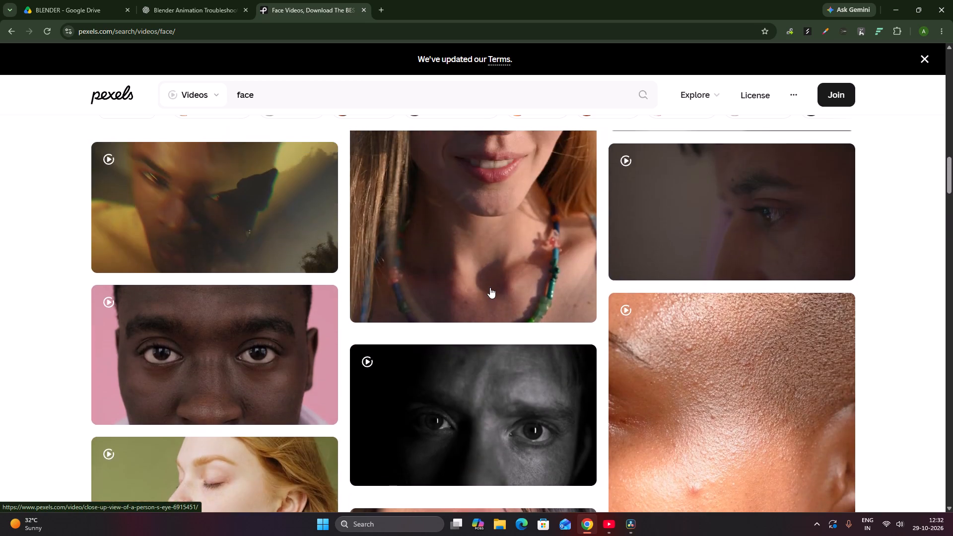
scroll(490, 287, "up", 3)
scroll(490, 287, "down", 1)
scroll(490, 287, "up", 5)
scroll(490, 287, "down", 1)
scroll(490, 287, "up", 10)
scroll(484, 284, "down", 1)
scroll(483, 284, "up", 1)
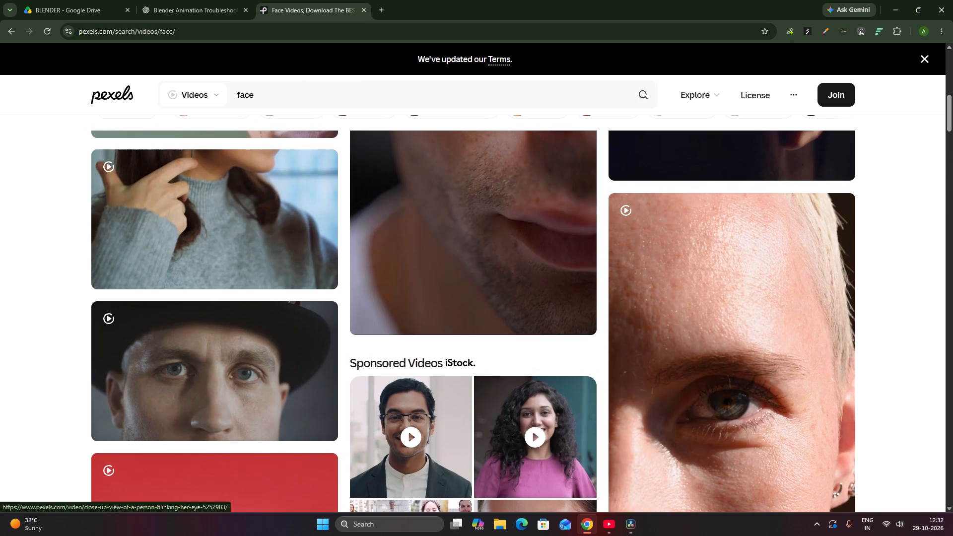
Search the Pexels videos for LOGO instead of face.
left_click_drag(258, 95, 229, 95)
type("LOGO")
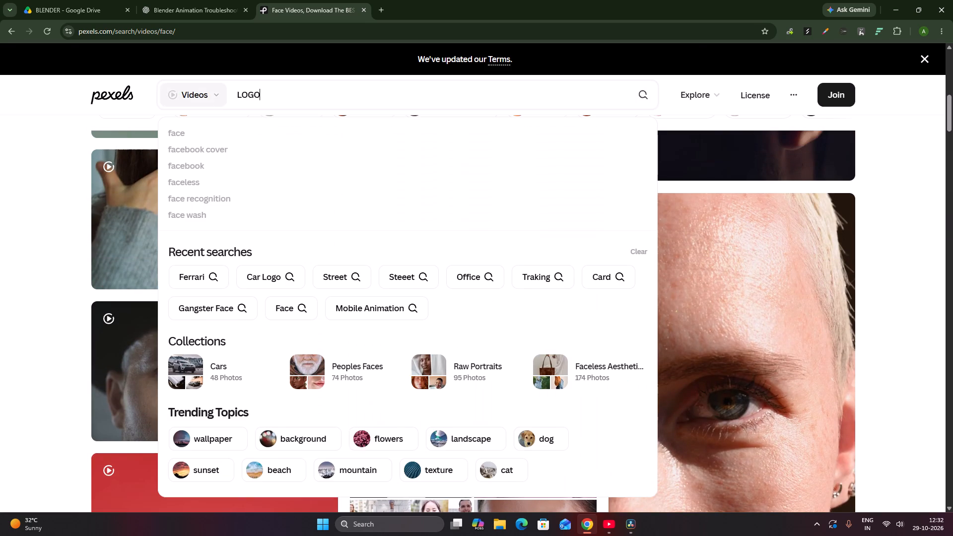
key("Return")
Examine the Pexels logo video results for a suitable clip showing a logo.
scroll(275, 262, "down", 7)
scroll(275, 272, "up", 1)
scroll(275, 272, "down", 5)
scroll(275, 272, "up", 1)
scroll(275, 272, "down", 2)
scroll(276, 272, "up", 5)
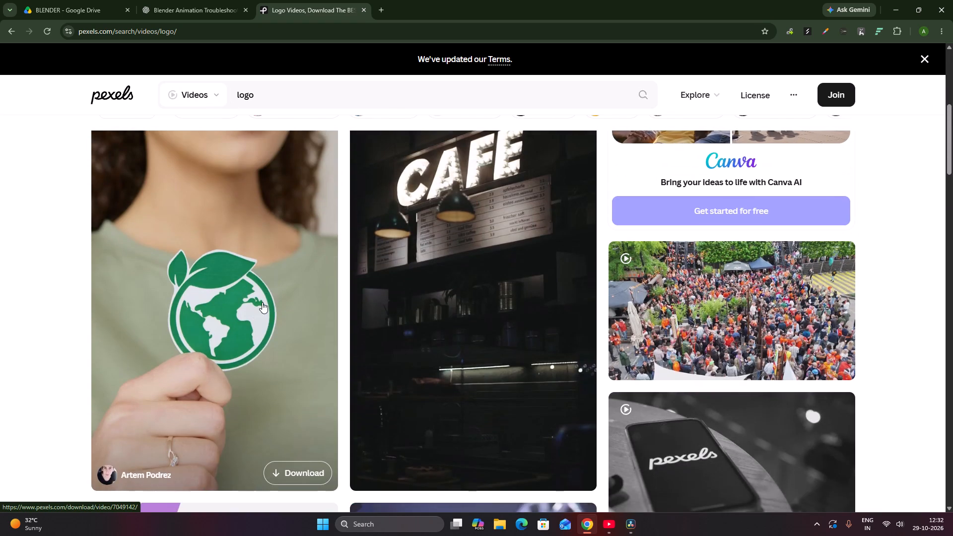
scroll(245, 335, "down", 2)
scroll(242, 353, "up", 1)
scroll(242, 353, "down", 10)
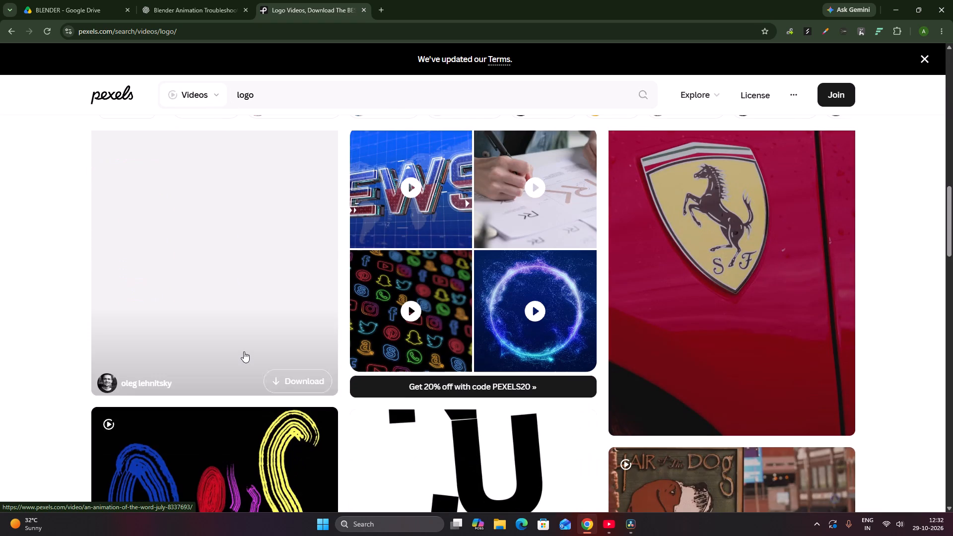
scroll(244, 351, "down", 4)
scroll(244, 351, "up", 3)
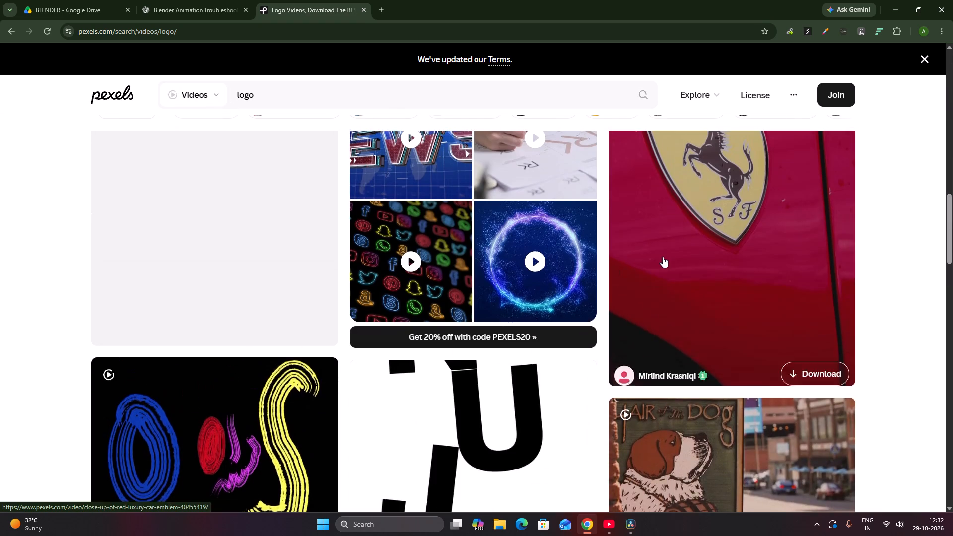
scroll(664, 257, "up", 4)
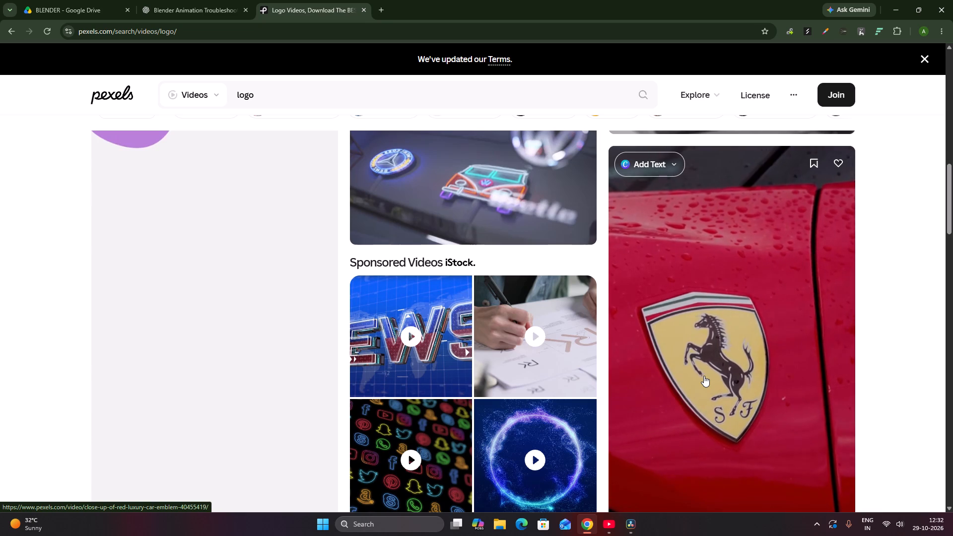
scroll(704, 376, "down", 15)
scroll(704, 375, "up", 2)
scroll(704, 375, "down", 8)
scroll(705, 374, "up", 4)
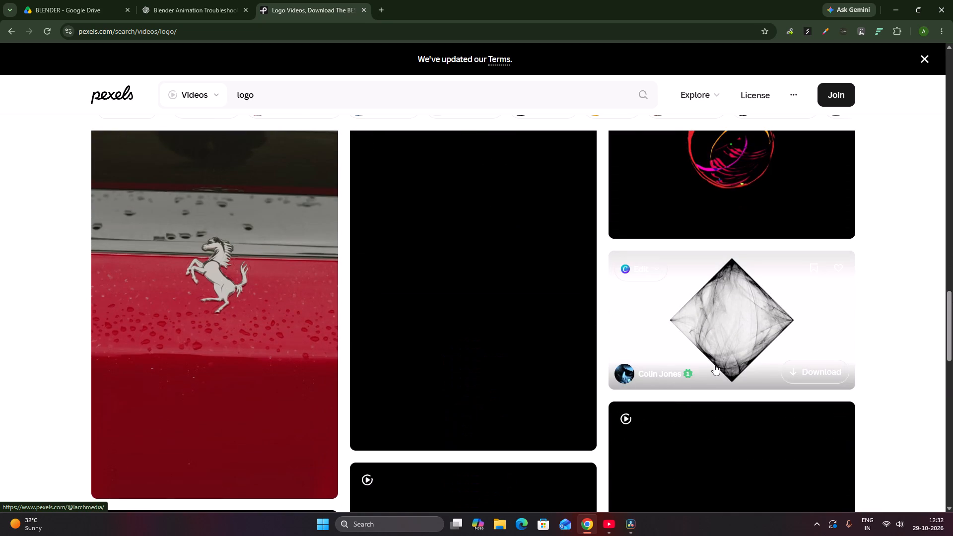
scroll(714, 364, "up", 3)
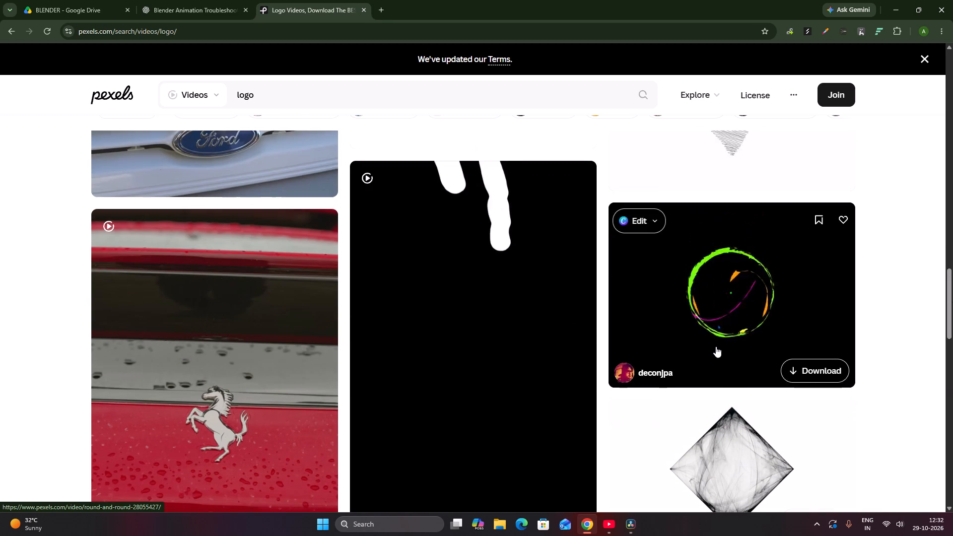
scroll(664, 331, "down", 4)
scroll(664, 331, "up", 1)
scroll(664, 331, "down", 3)
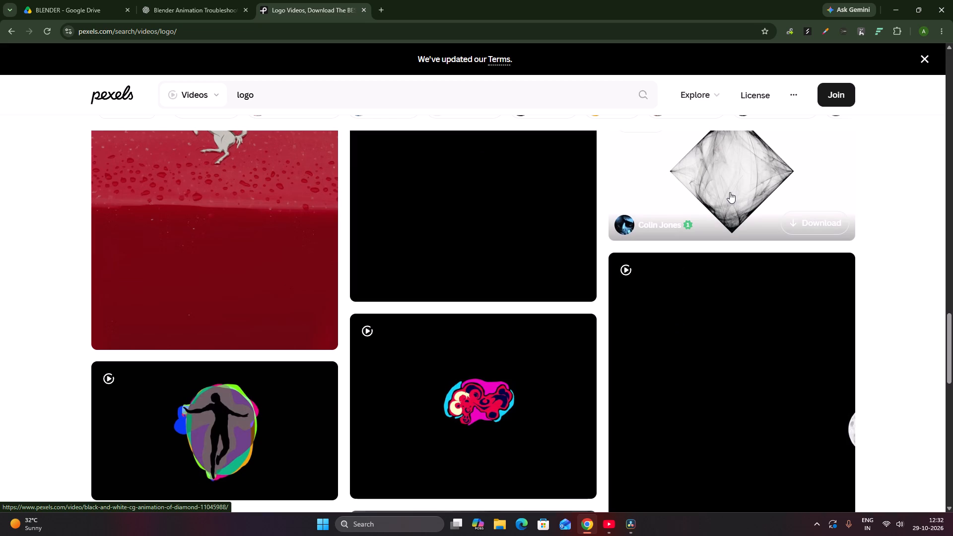
scroll(712, 203, "down", 4)
scroll(447, 274, "down", 4)
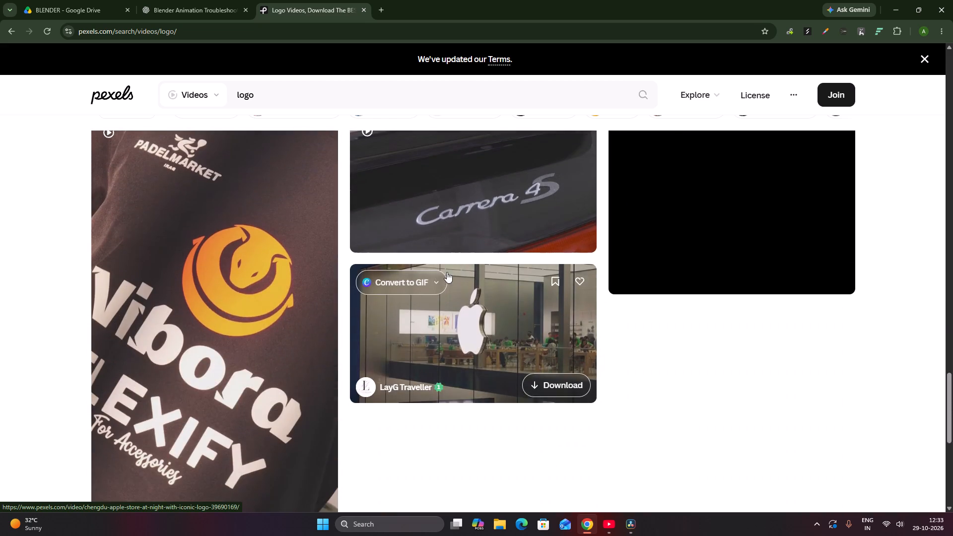
scroll(442, 282, "down", 2)
scroll(441, 284, "up", 3)
scroll(441, 284, "down", 2)
scroll(441, 284, "up", 2)
scroll(441, 284, "down", 11)
scroll(441, 284, "up", 5)
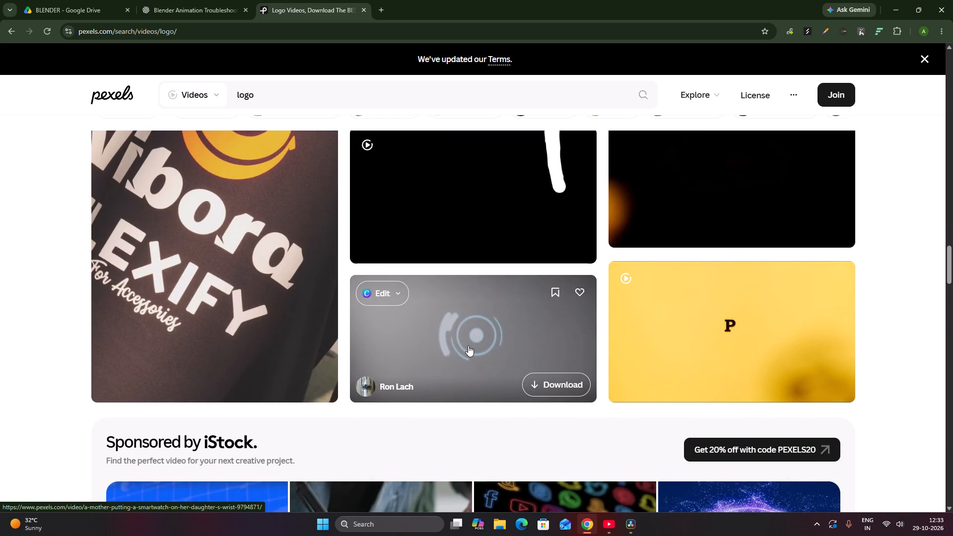
scroll(468, 345, "down", 13)
scroll(468, 345, "up", 1)
scroll(468, 345, "down", 1)
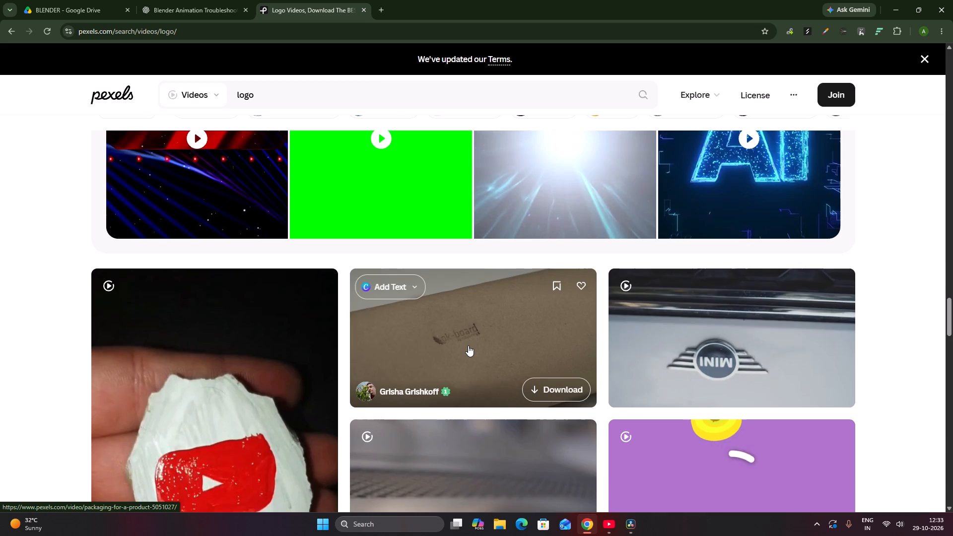
scroll(468, 345, "down", 4)
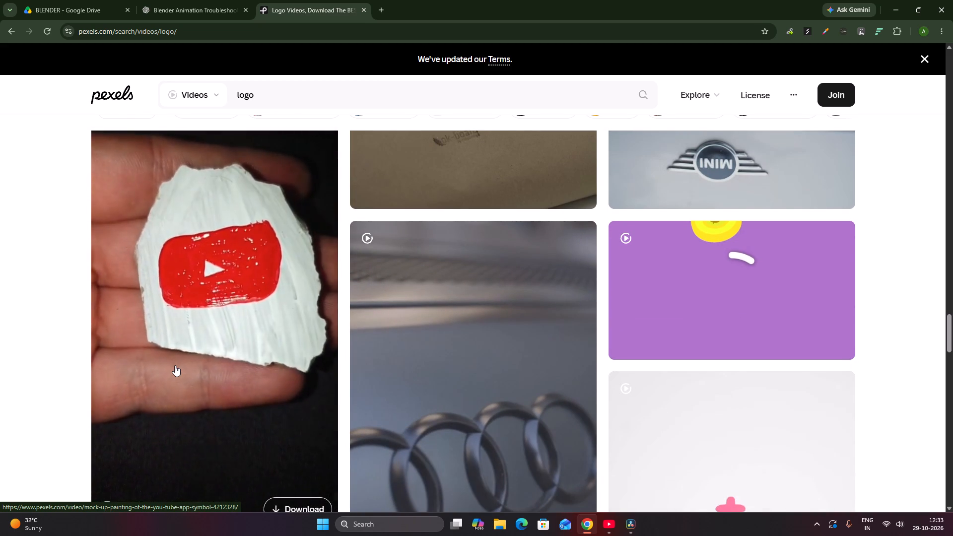
scroll(175, 365, "up", 2)
scroll(175, 365, "down", 8)
scroll(177, 360, "up", 2)
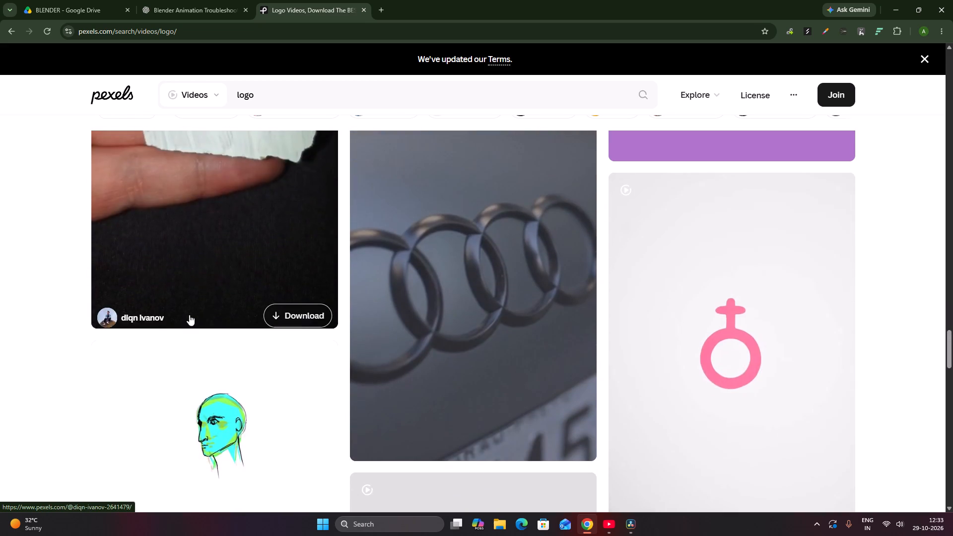
Open the video of a hand holding a rock painted with the YouTube logo and review its details.
left_click(199, 286)
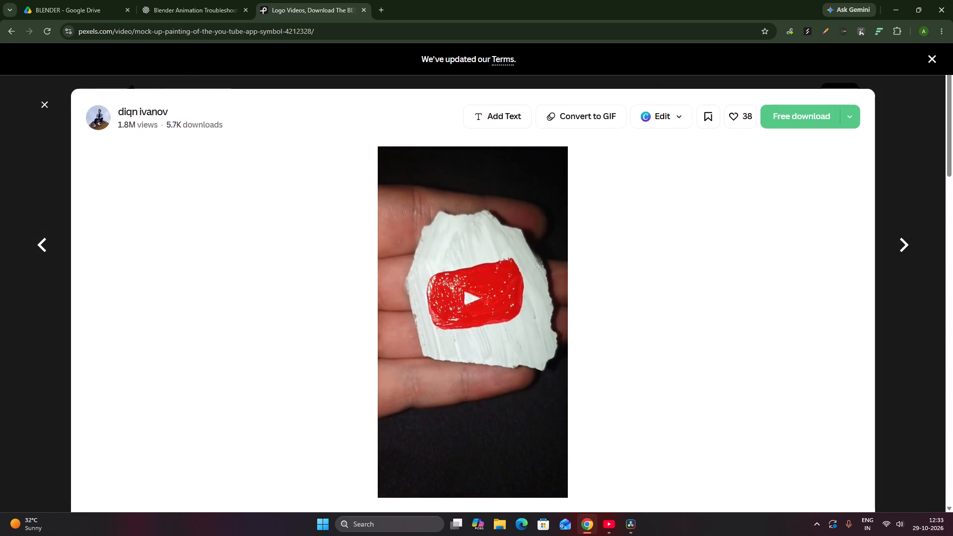
scroll(222, 315, "down", 5)
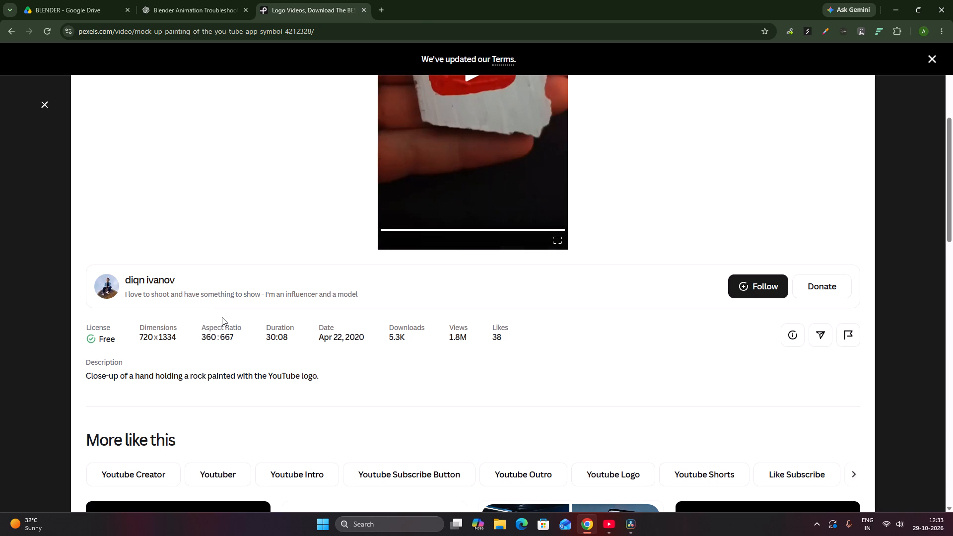
scroll(222, 317, "down", 4)
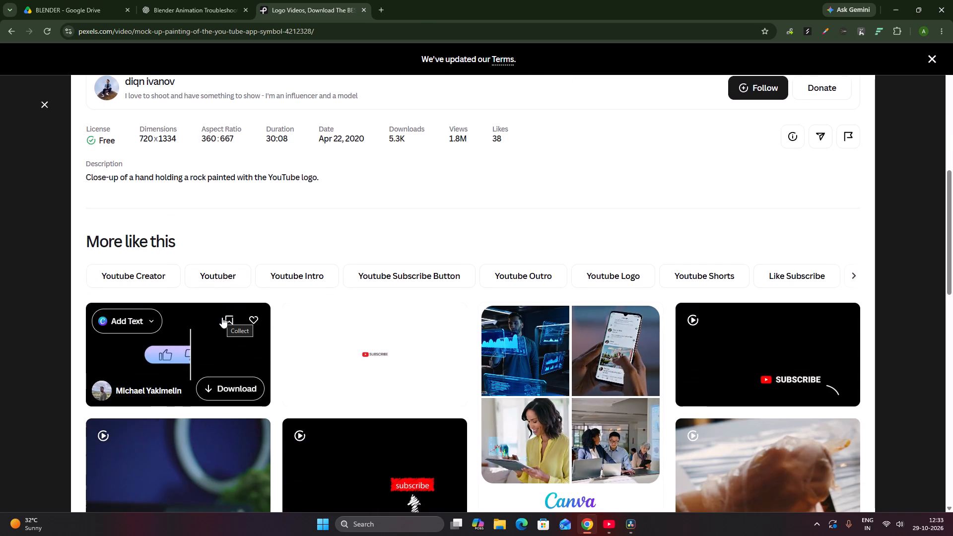
scroll(223, 317, "up", 4)
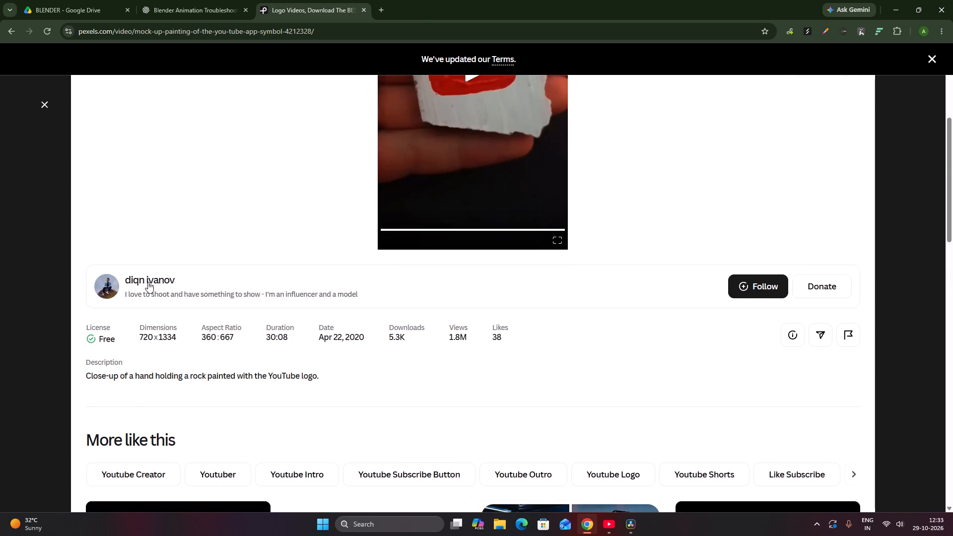
Open the profile of the YouTube-logo rock video's creator and look through their uploads for usable footage.
left_click(148, 278)
scroll(282, 335, "down", 15)
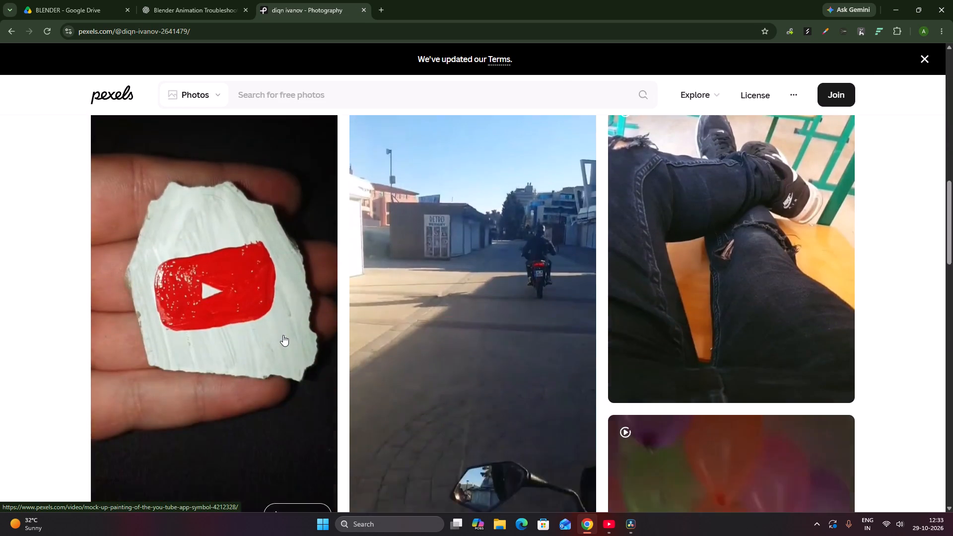
scroll(283, 335, "down", 9)
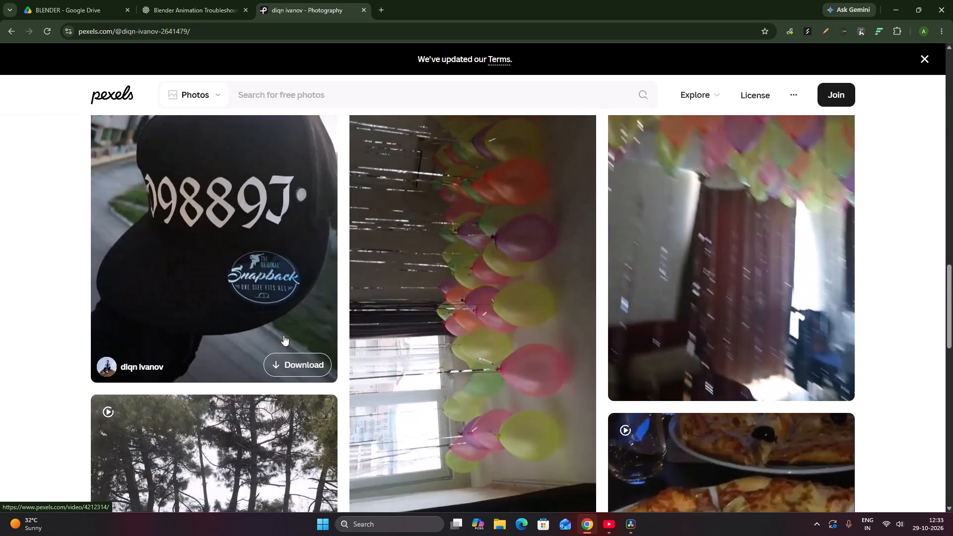
scroll(283, 335, "down", 9)
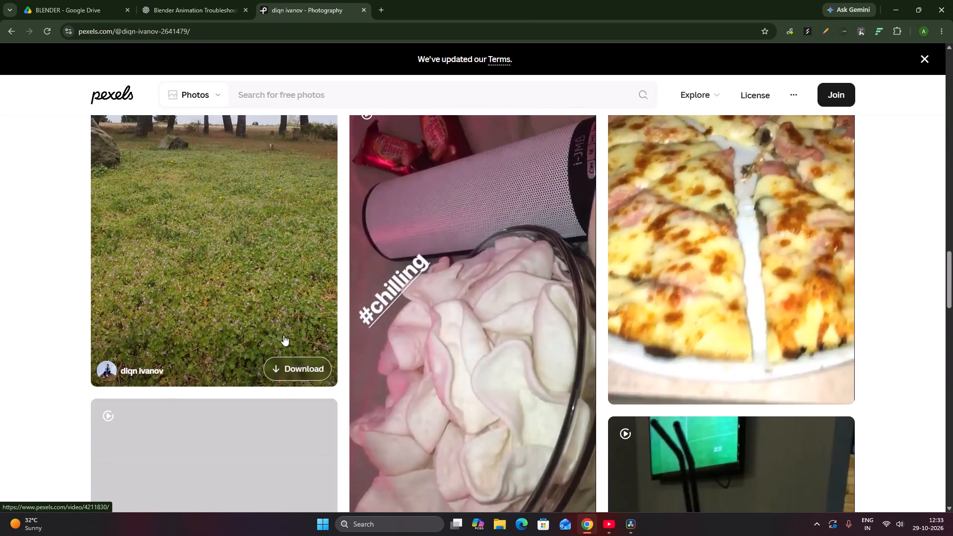
scroll(283, 335, "down", 12)
scroll(283, 335, "up", 8)
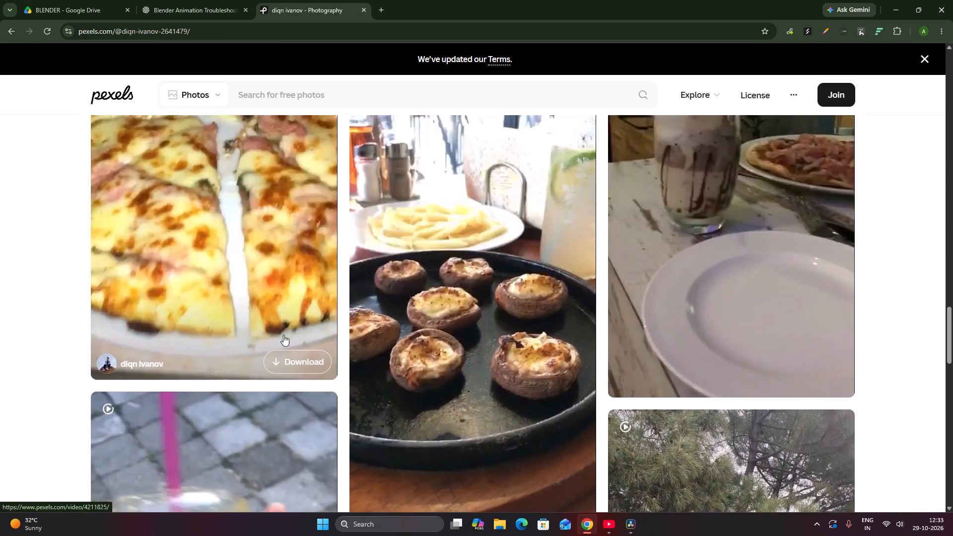
scroll(254, 346, "down", 3)
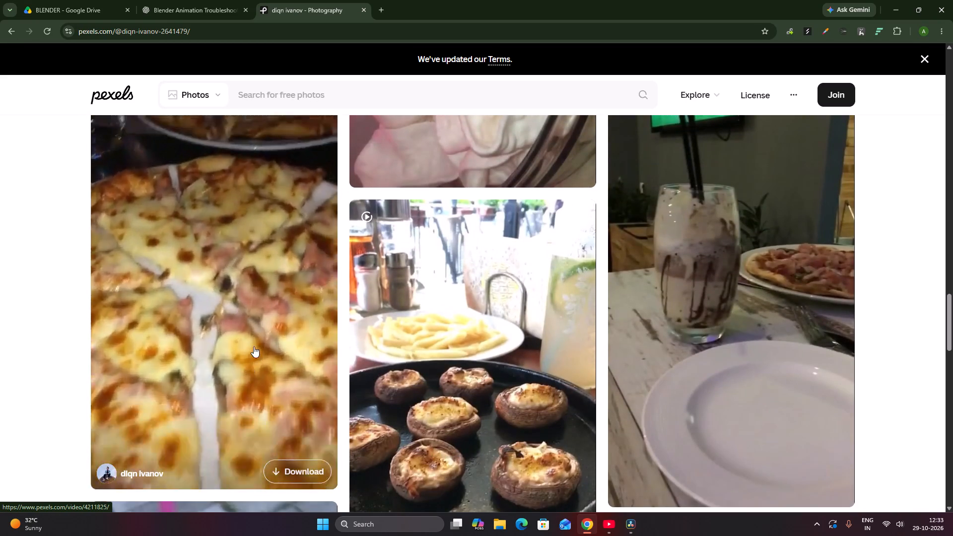
scroll(254, 346, "down", 14)
scroll(254, 346, "up", 1)
scroll(254, 346, "down", 8)
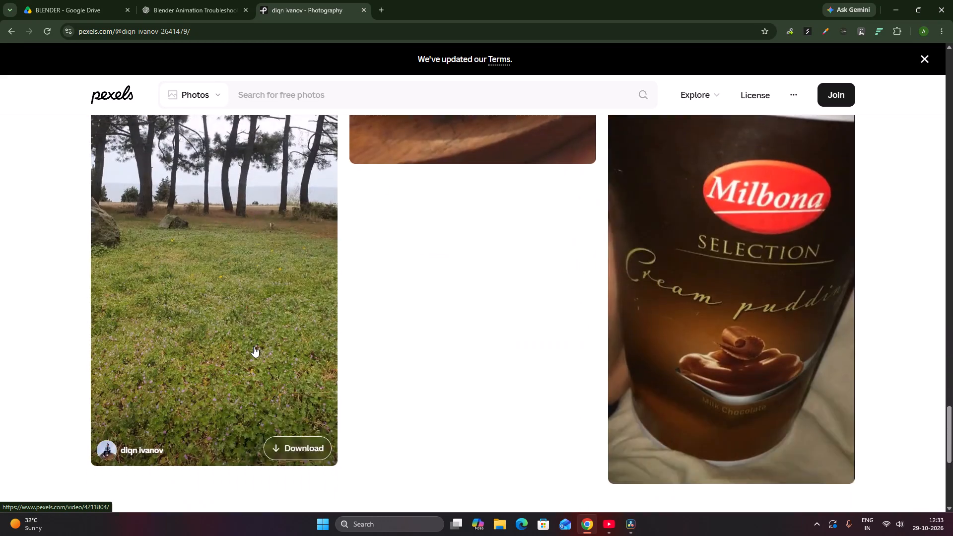
scroll(254, 346, "down", 2)
Return to the Pexels logo video results and examine them further for a suitable clip.
left_click(12, 33)
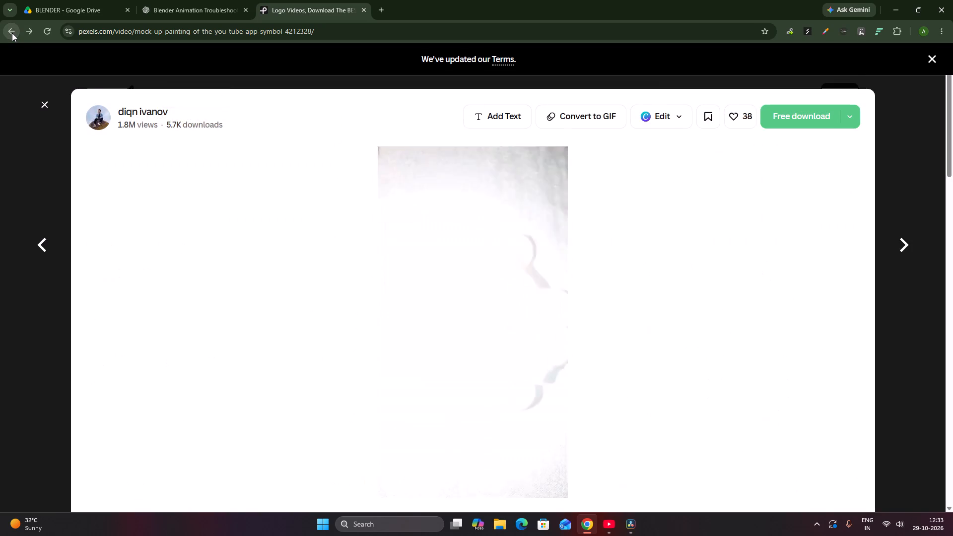
left_click(12, 33)
scroll(299, 304, "down", 7)
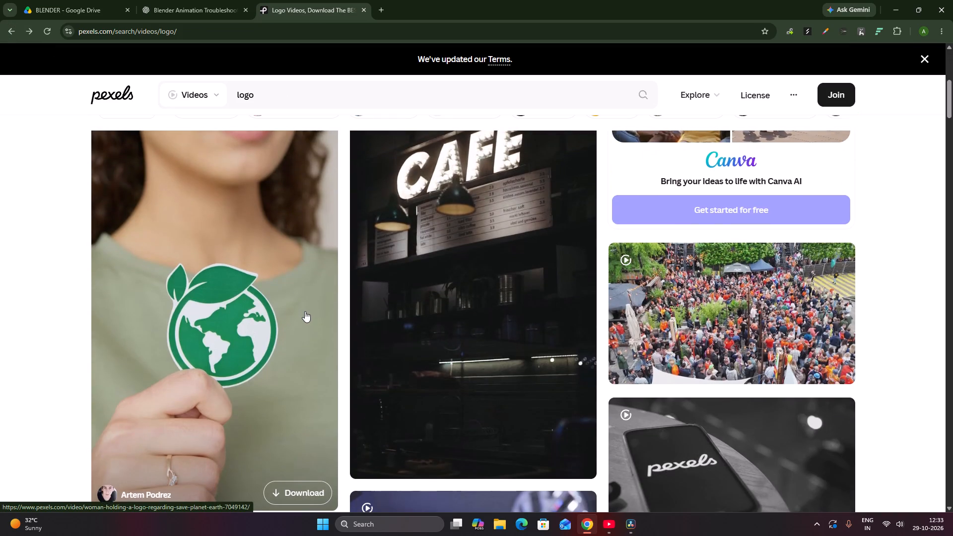
scroll(305, 311, "down", 3)
scroll(305, 311, "up", 3)
scroll(305, 311, "down", 16)
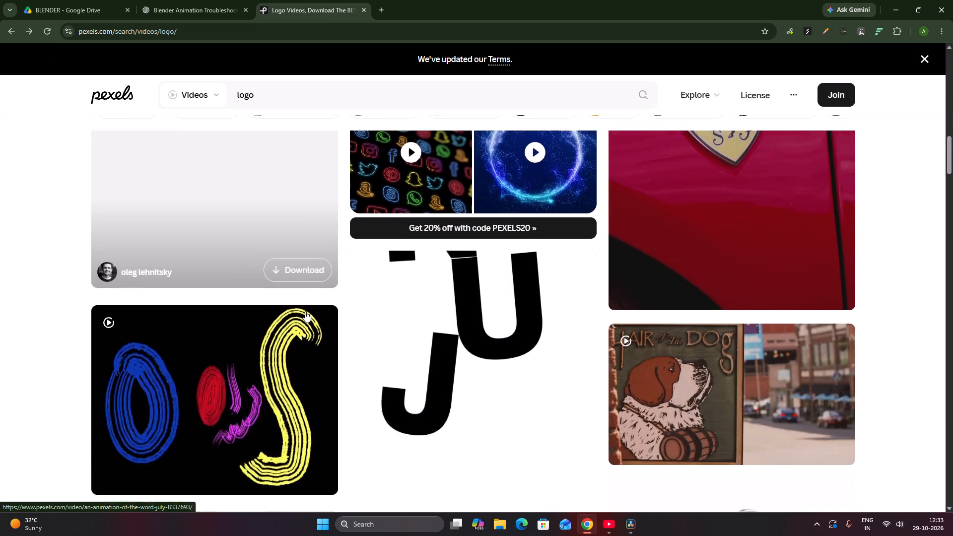
scroll(306, 311, "down", 1)
scroll(306, 311, "up", 2)
scroll(306, 311, "down", 1)
scroll(306, 311, "up", 2)
scroll(306, 311, "down", 2)
scroll(306, 310, "up", 3)
scroll(306, 310, "down", 16)
scroll(303, 309, "down", 7)
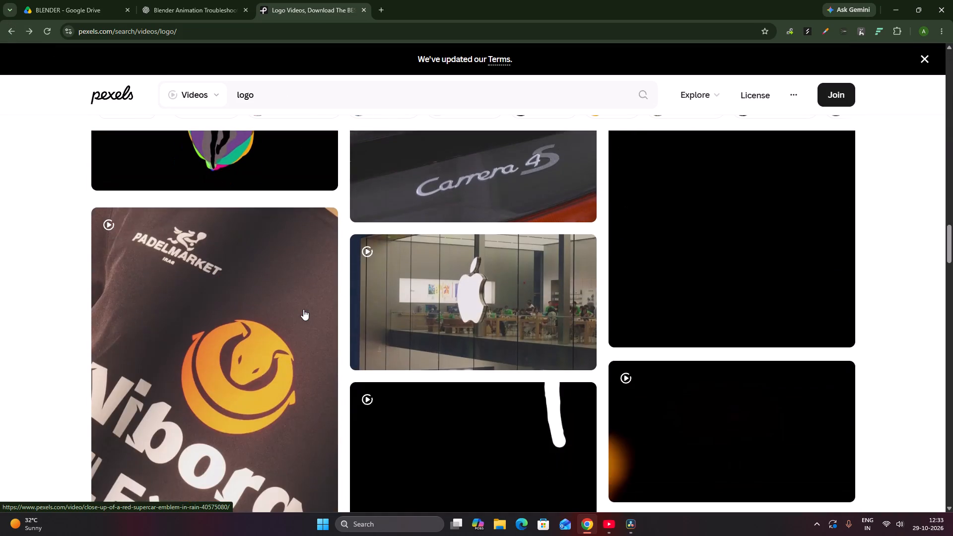
scroll(303, 309, "up", 9)
scroll(303, 309, "down", 1)
scroll(303, 309, "up", 7)
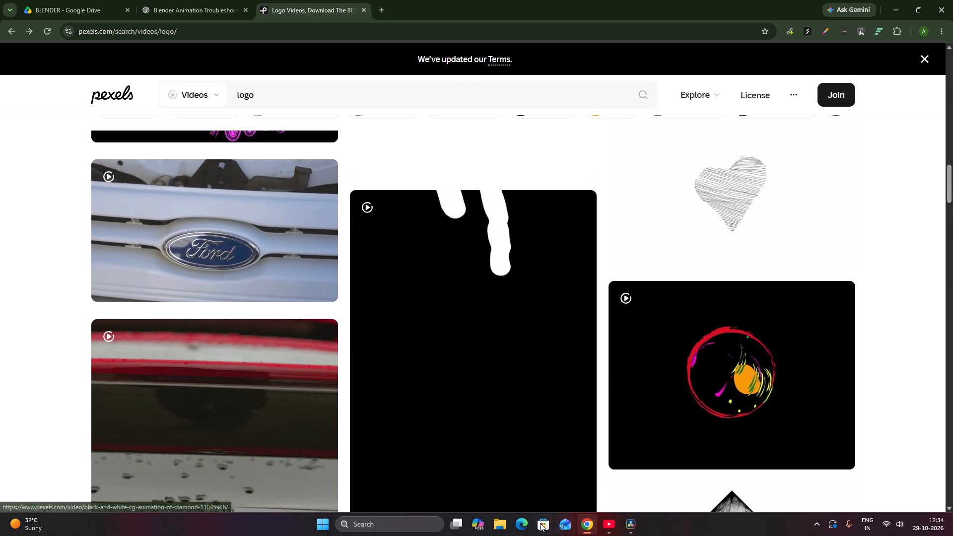
Switch to File Explorer and look through the Downloads folder, down to its oldest files, for usable footage.
left_click(506, 526)
left_click(115, 353)
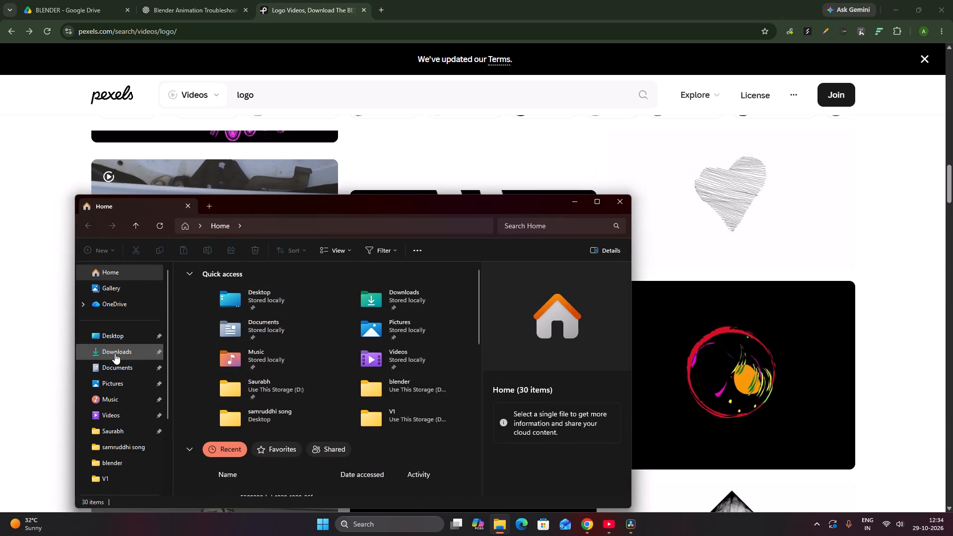
scroll(311, 345, "down", 3)
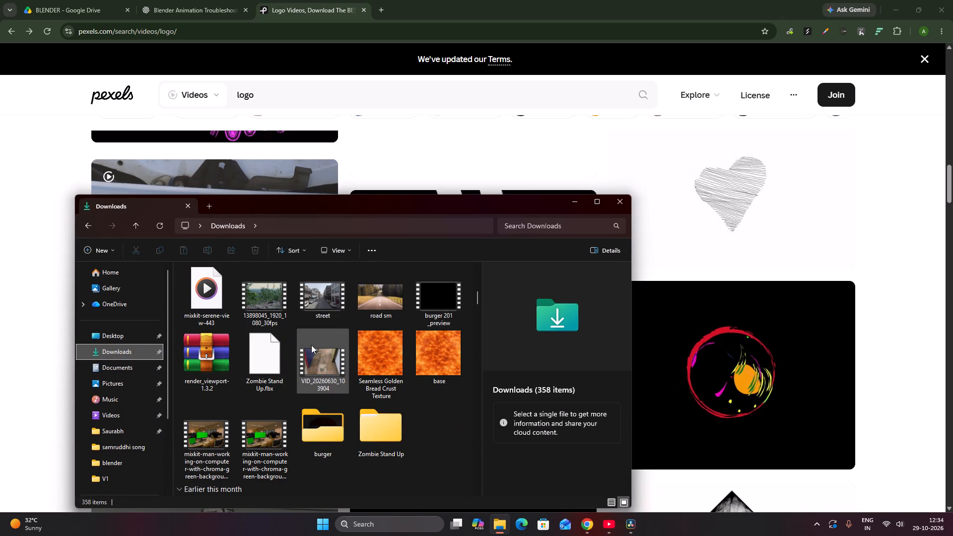
scroll(311, 345, "up", 8)
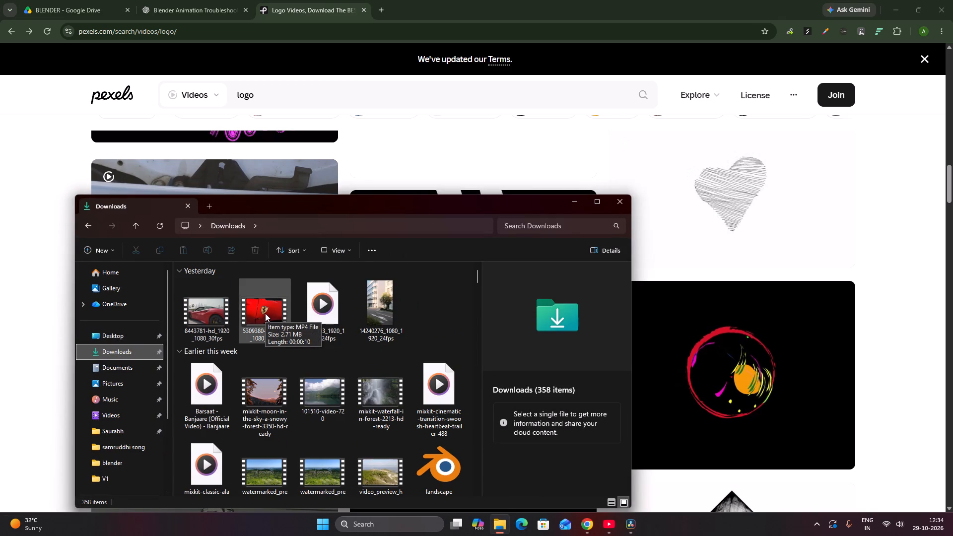
scroll(284, 350, "down", 4)
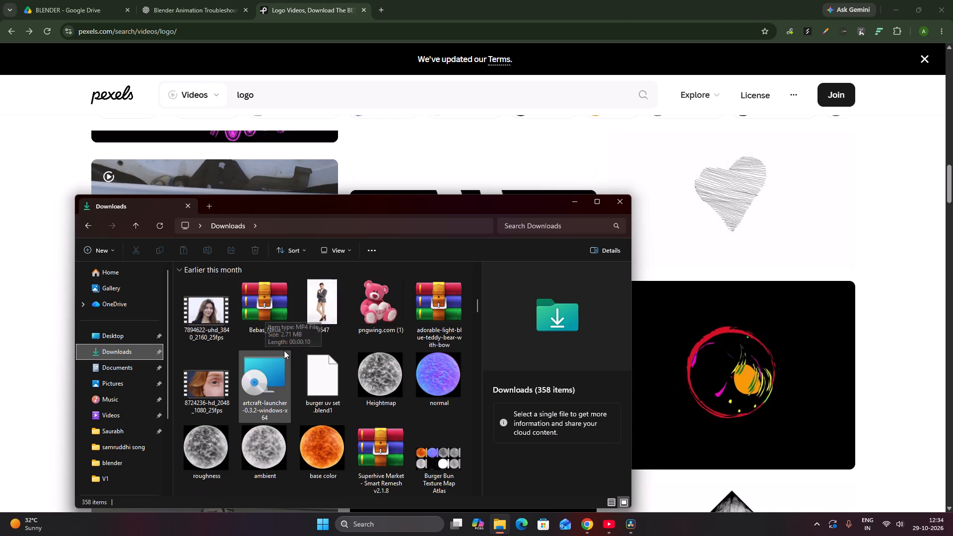
scroll(284, 350, "down", 2)
scroll(284, 350, "up", 2)
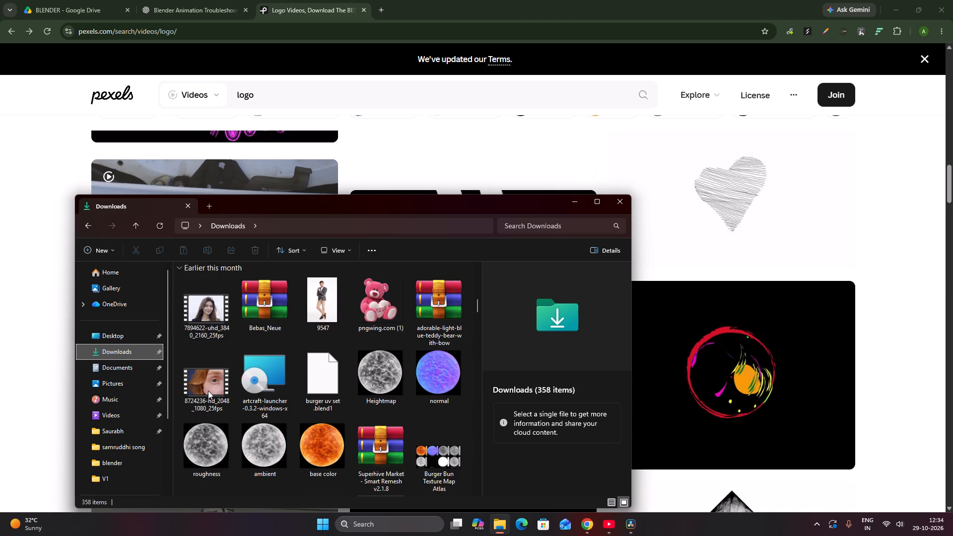
scroll(208, 390, "down", 7)
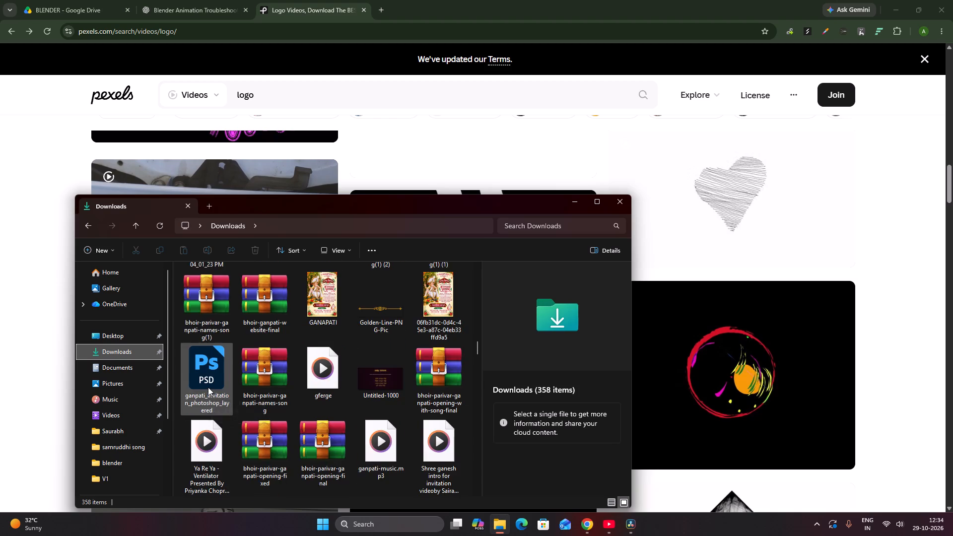
scroll(208, 387, "down", 10)
scroll(208, 387, "up", 1)
scroll(208, 387, "down", 2)
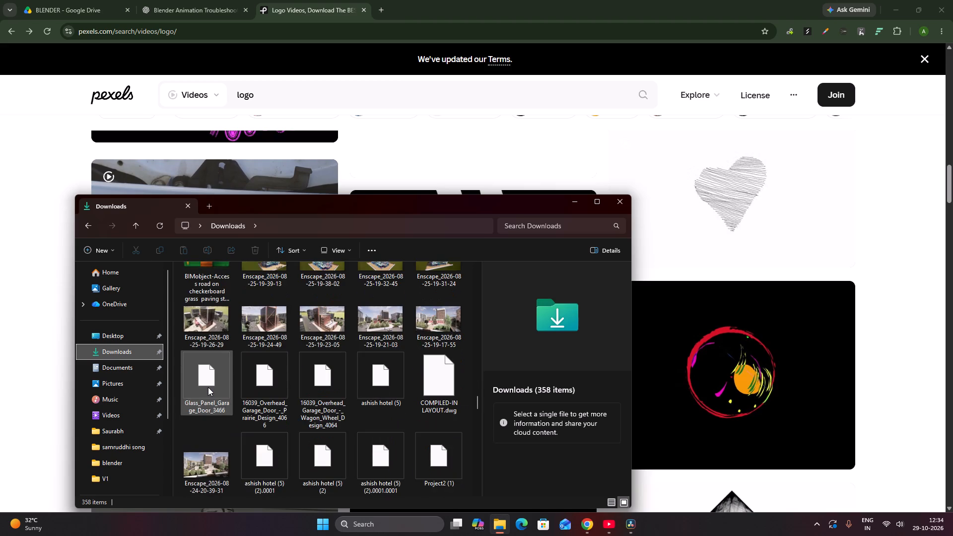
scroll(208, 387, "down", 10)
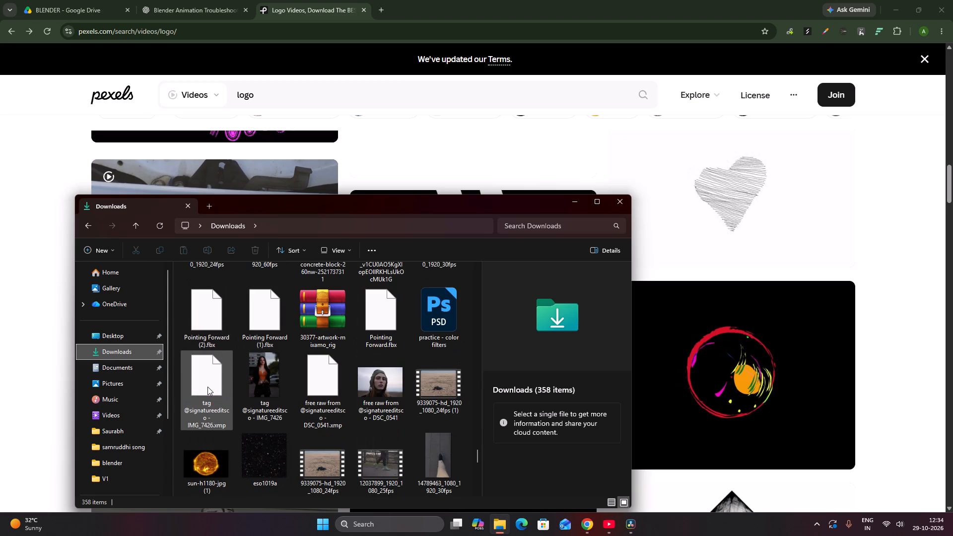
scroll(207, 387, "down", 1)
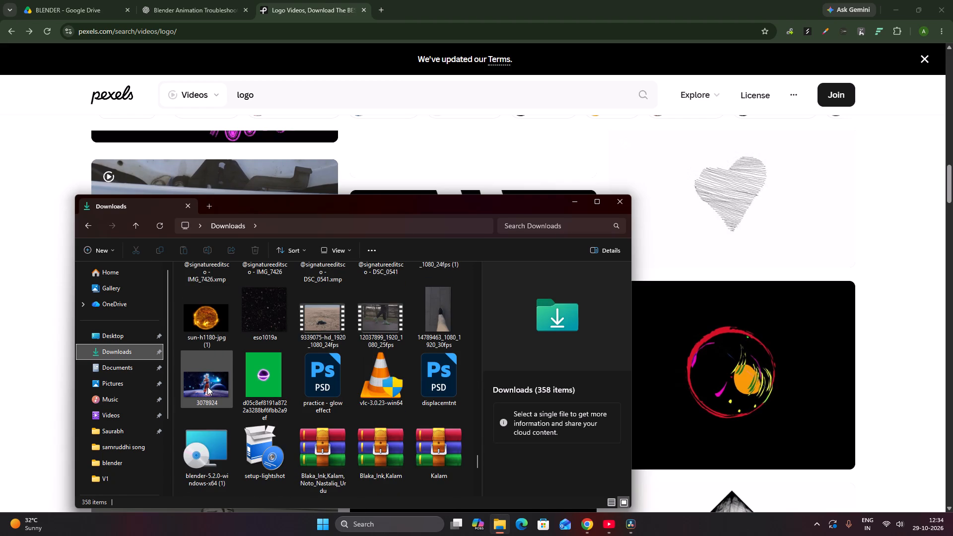
scroll(207, 387, "down", 4)
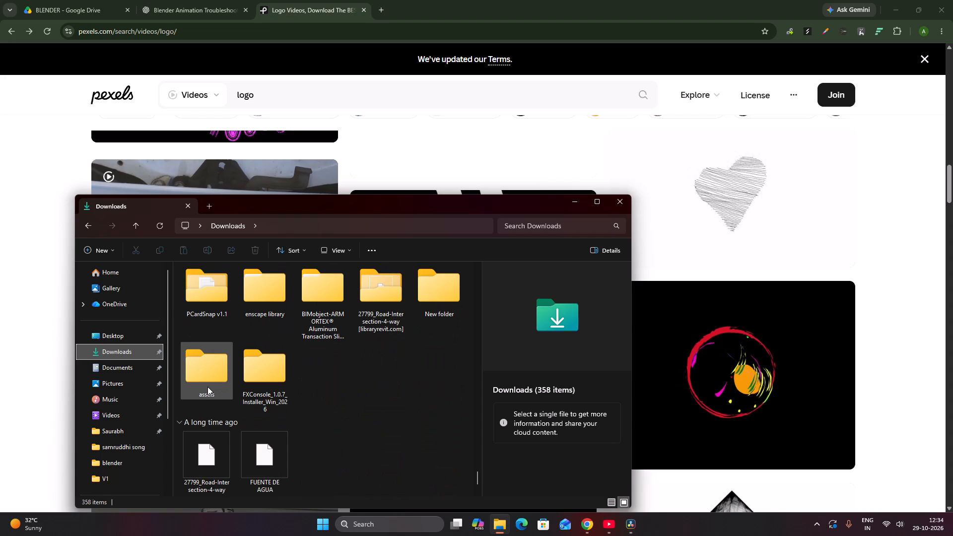
scroll(207, 387, "down", 4)
scroll(316, 382, "down", 3)
scroll(323, 382, "up", 5)
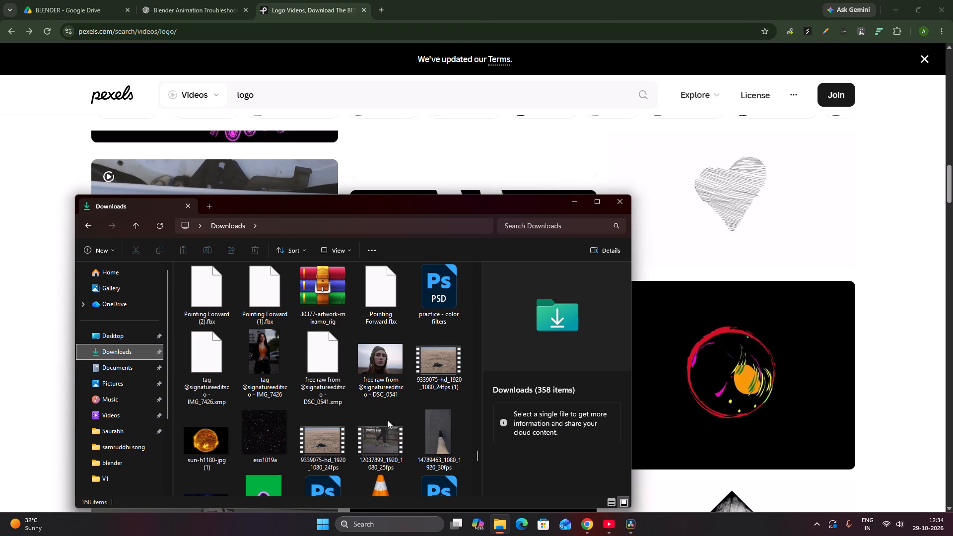
Look back through the Downloads folder from the oldest to the newest files for a suitable video clip.
scroll(370, 406, "up", 18)
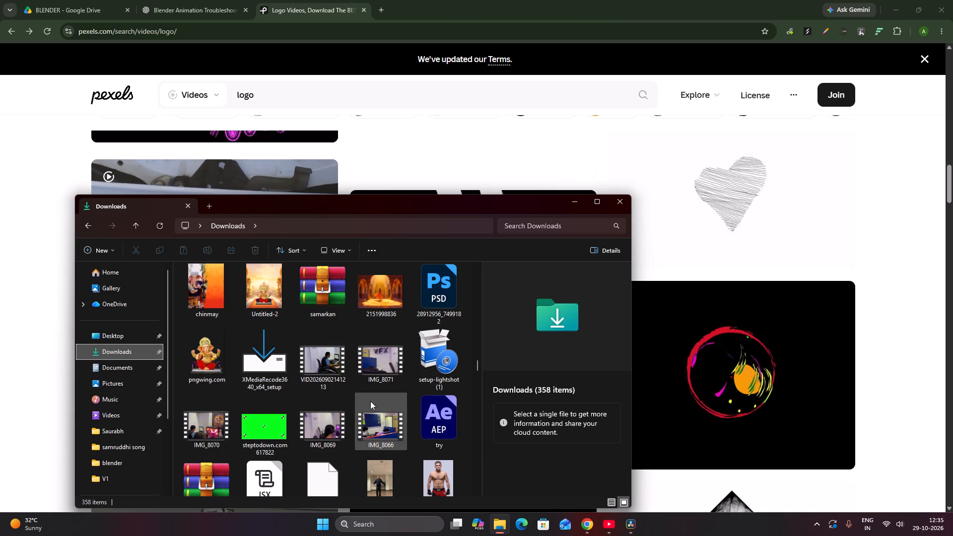
scroll(321, 426, "up", 2)
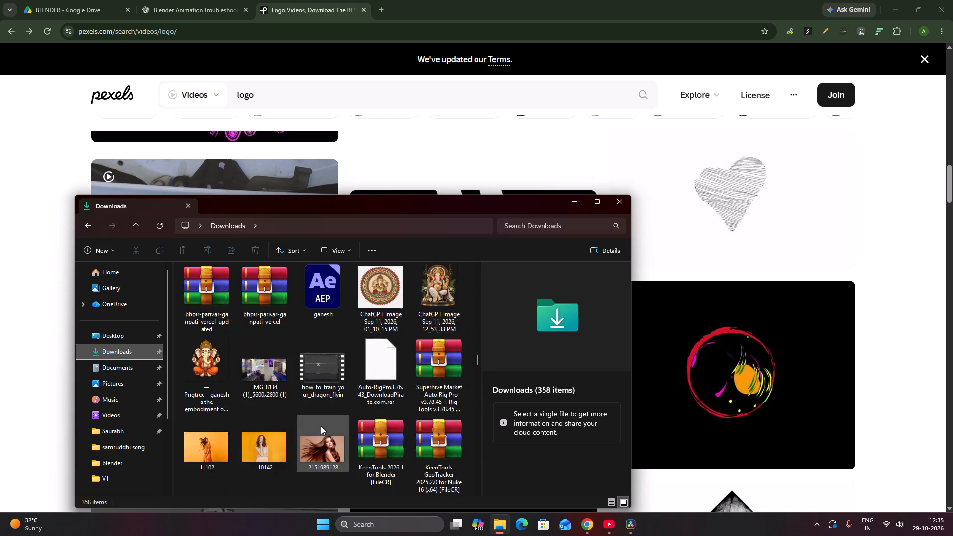
scroll(321, 426, "up", 4)
scroll(321, 426, "down", 2)
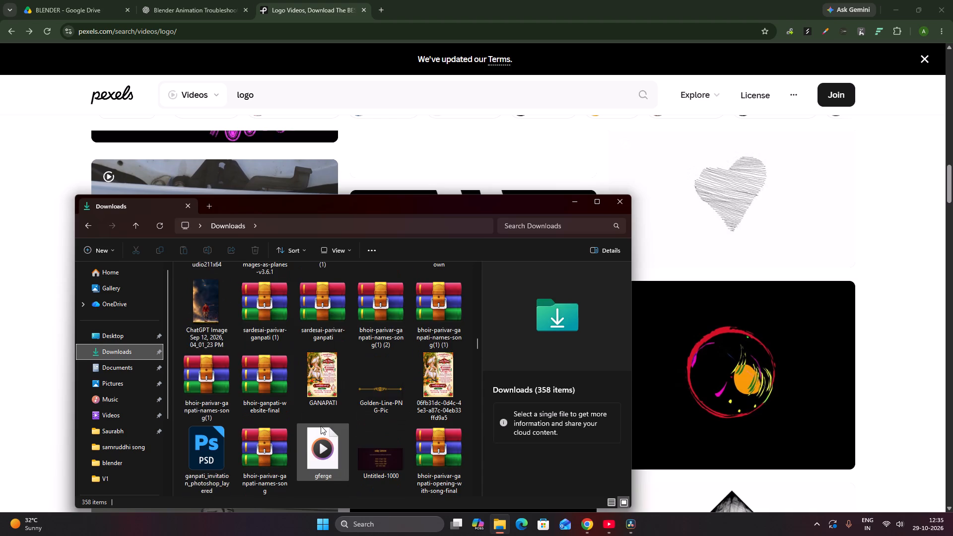
scroll(321, 426, "up", 1)
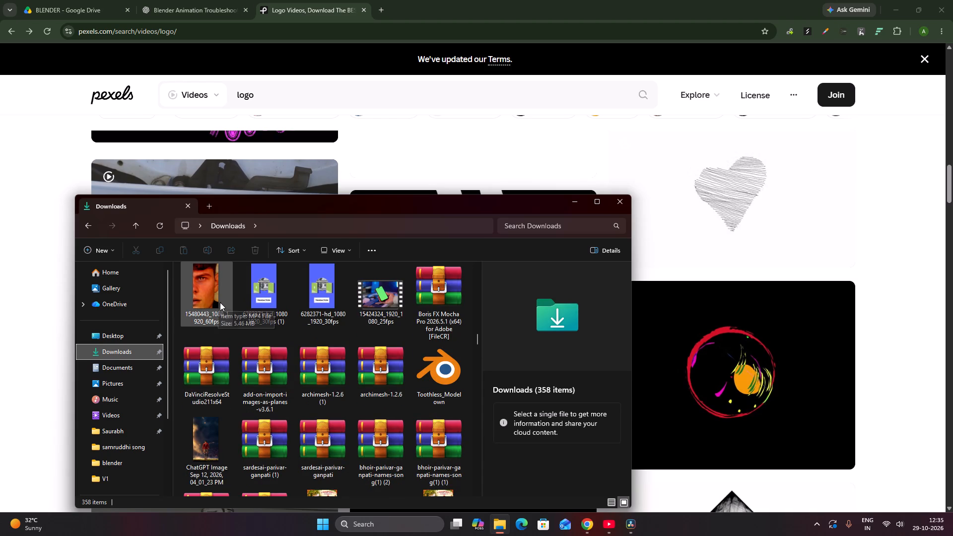
scroll(350, 362, "up", 3)
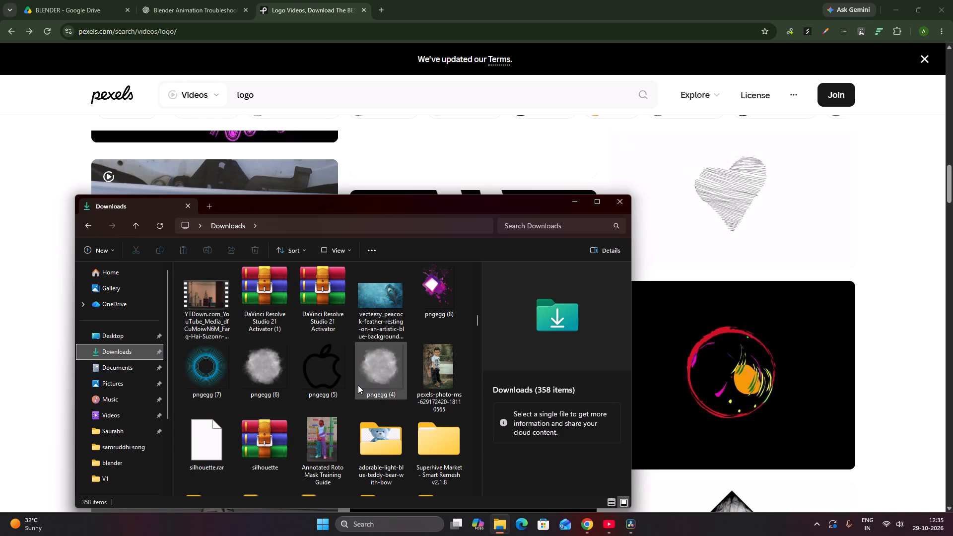
scroll(357, 378, "up", 1)
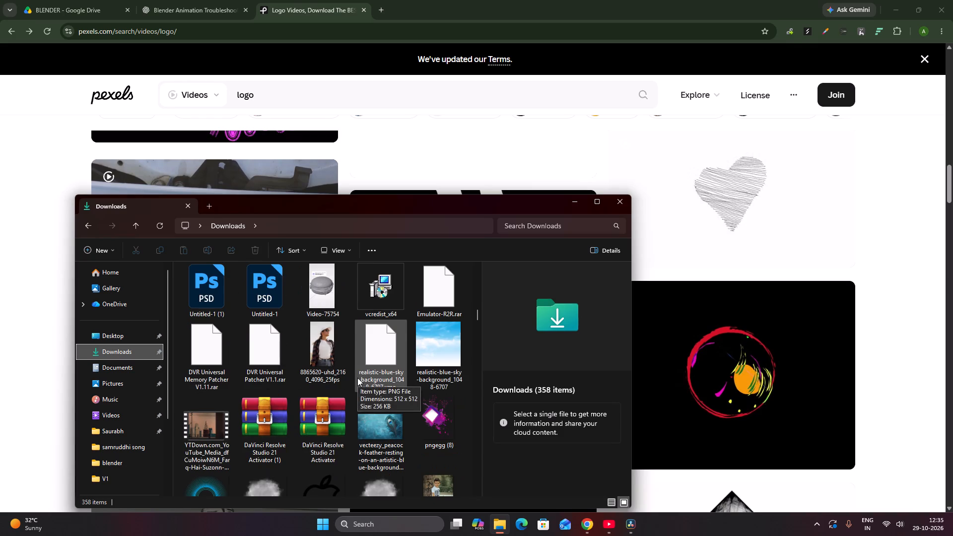
scroll(357, 378, "up", 2)
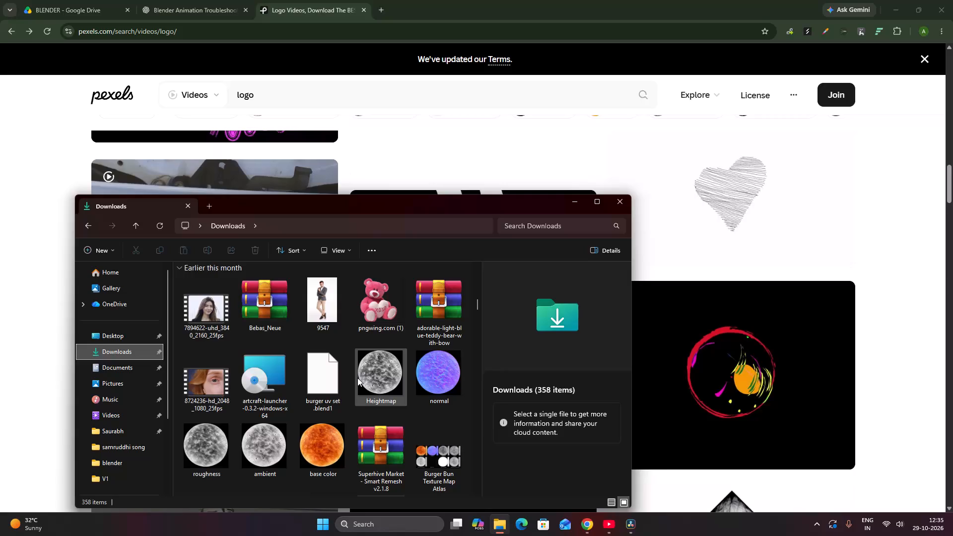
scroll(357, 378, "up", 3)
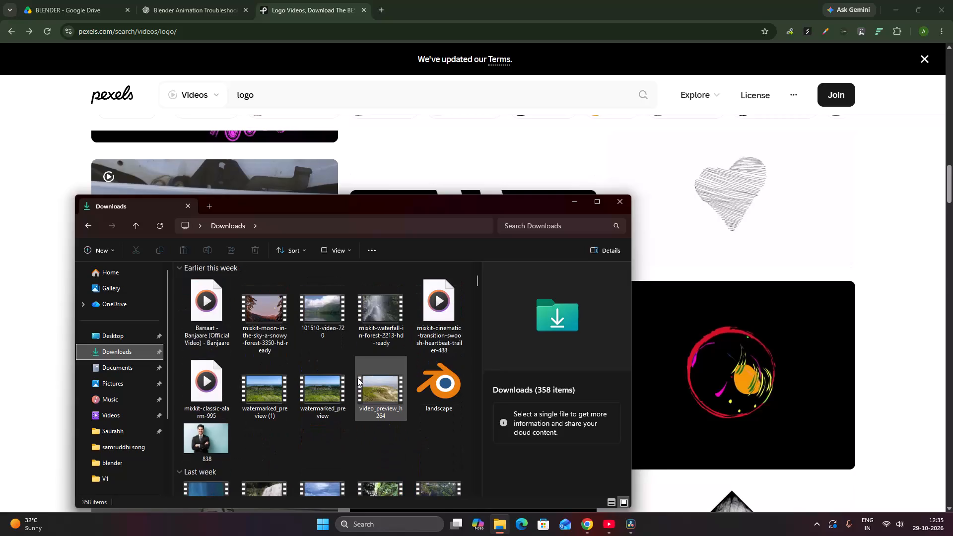
scroll(357, 378, "up", 1)
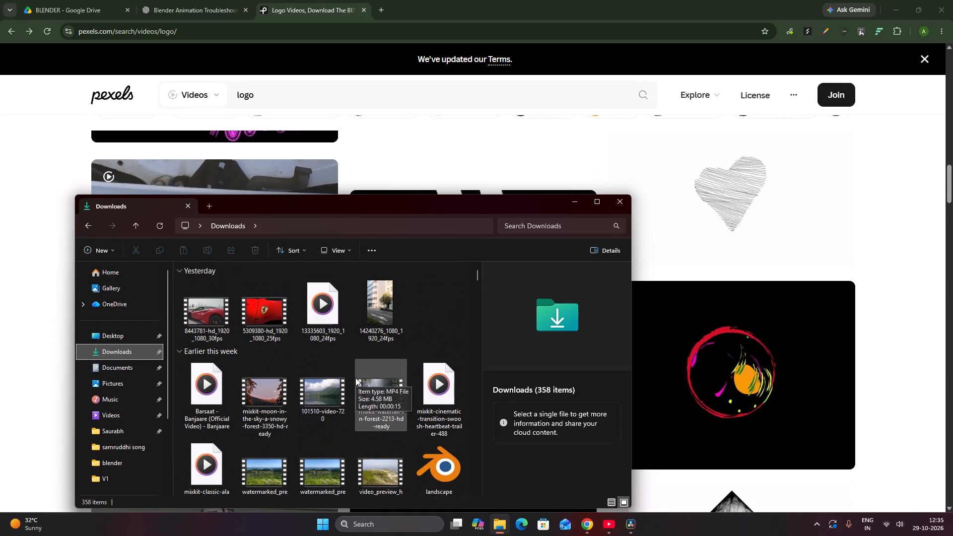
scroll(355, 378, "down", 1)
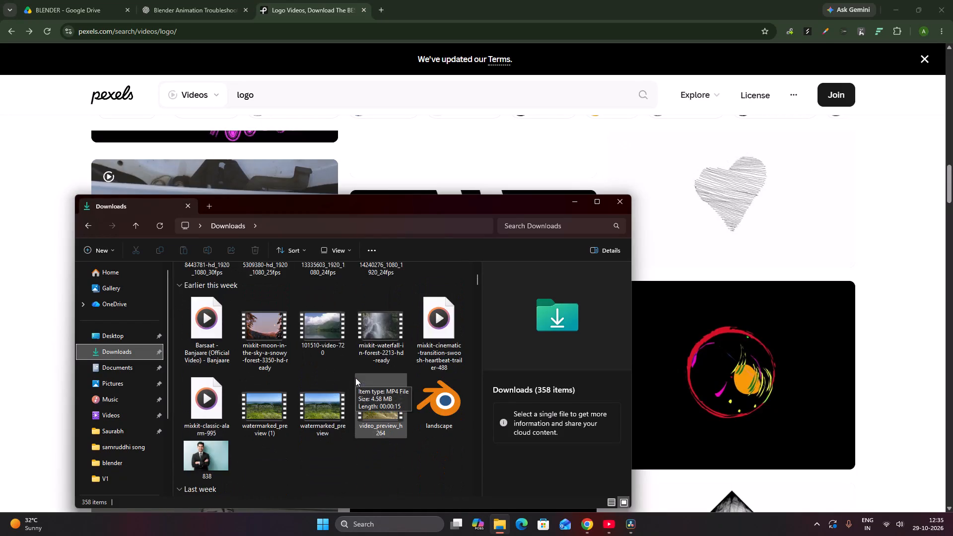
scroll(355, 378, "up", 8)
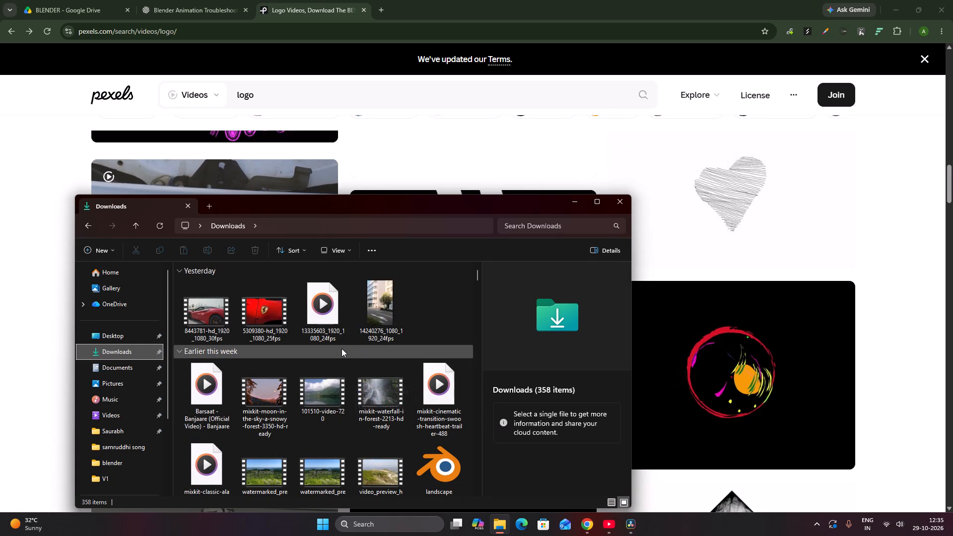
Play the close-up face video 15480443_1080_1920_60fps from the Last month group in Downloads.
scroll(344, 347, "down", 9)
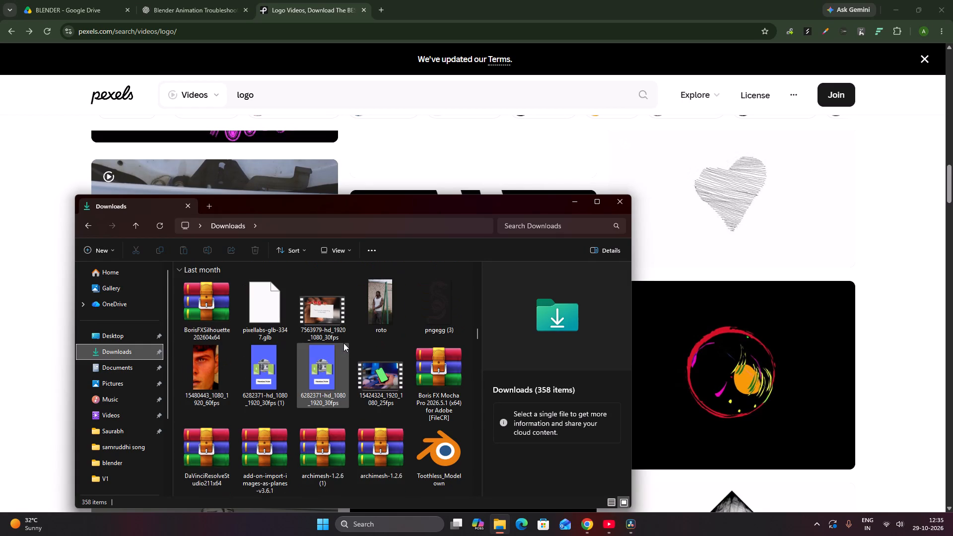
double_click(221, 369)
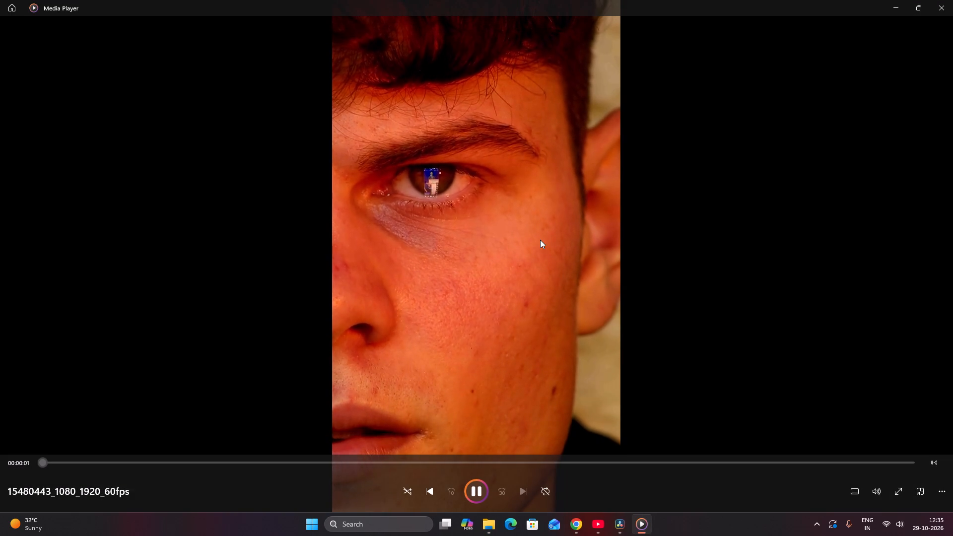
Review the close-up face video with pauses and replay, and close the player and the Downloads window.
key("space")
key("space")
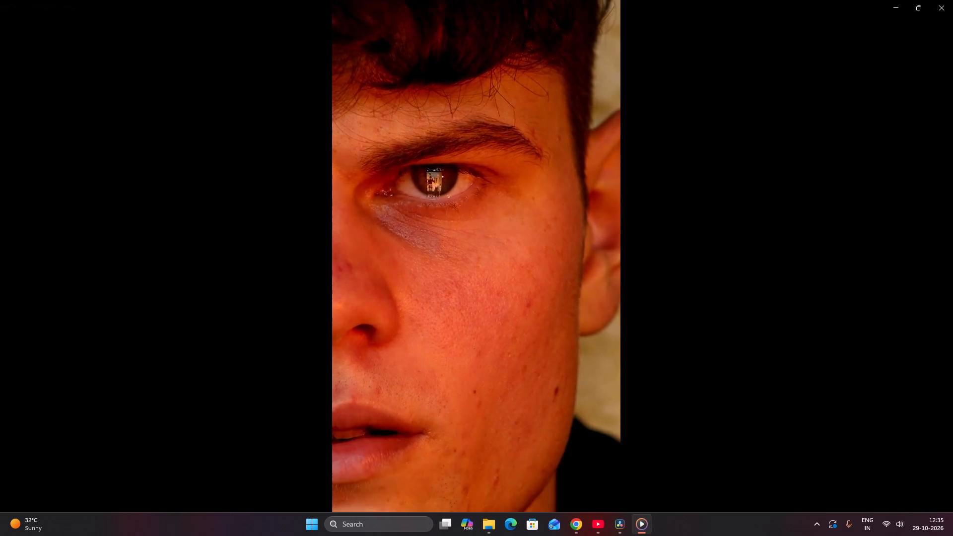
key("space")
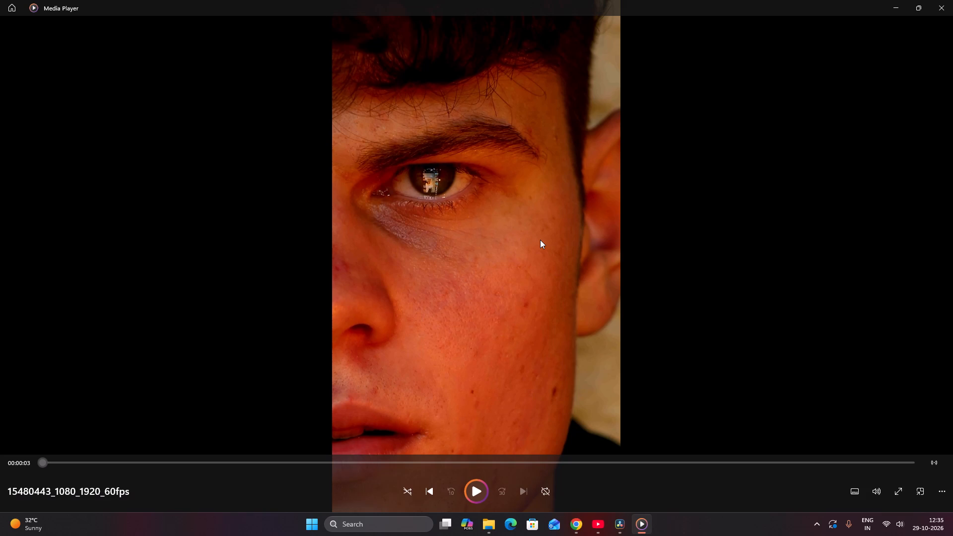
key("space")
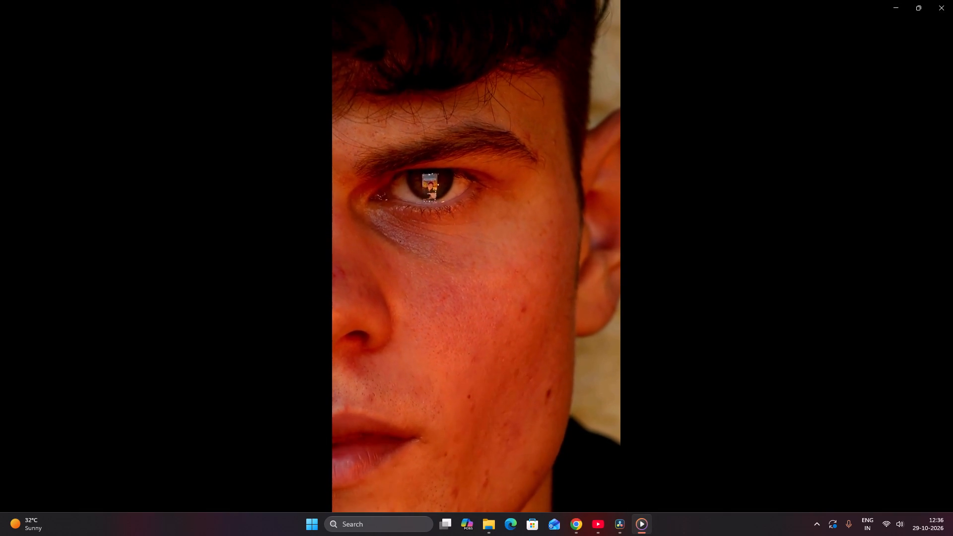
key("space")
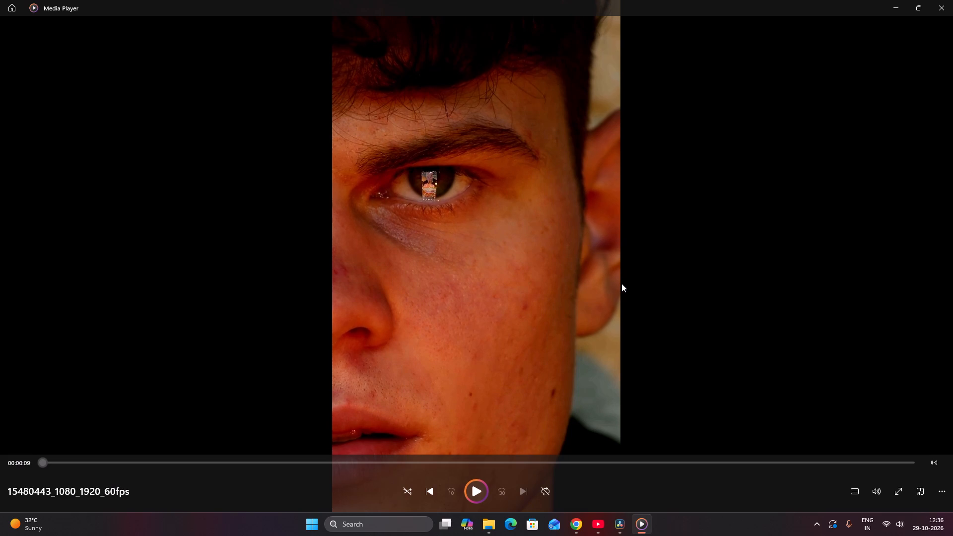
left_click(473, 493)
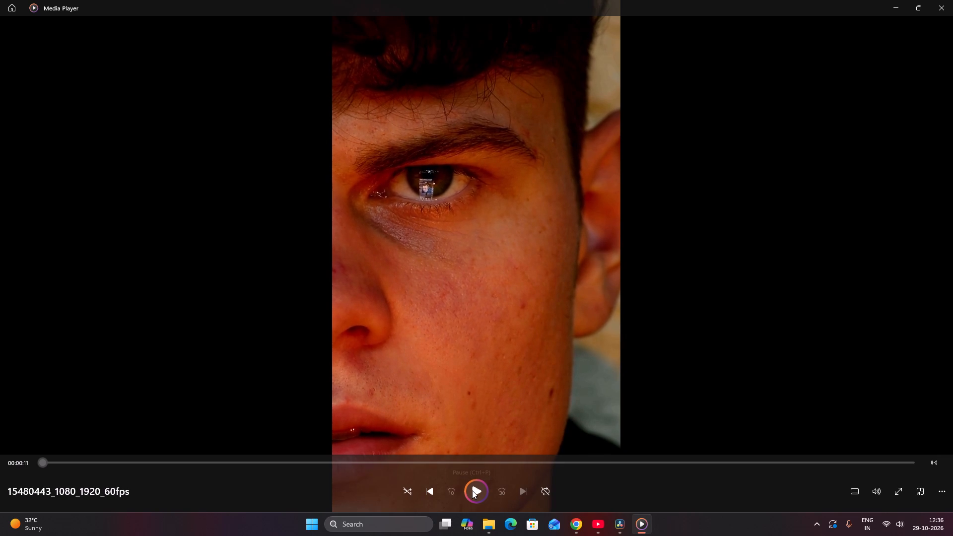
left_click(480, 494)
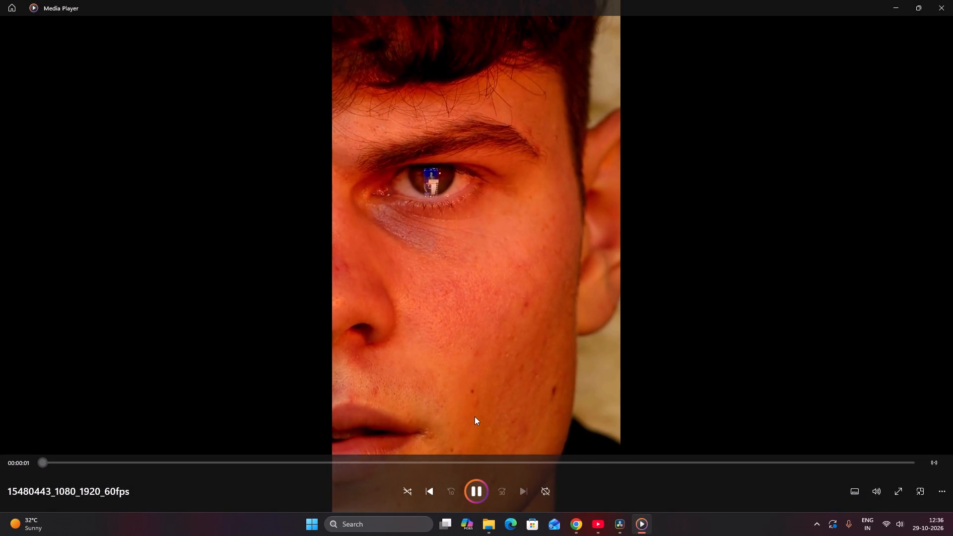
key("space")
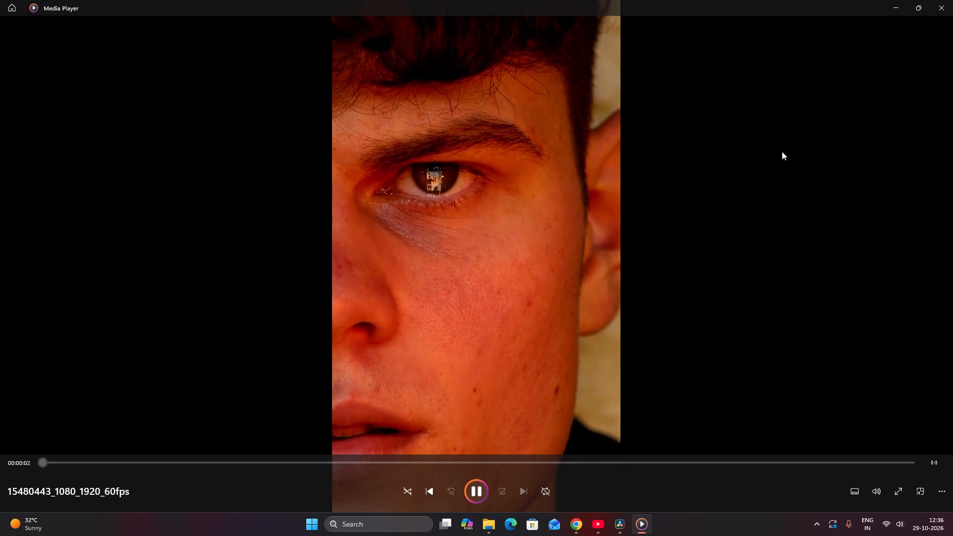
left_click(944, 3)
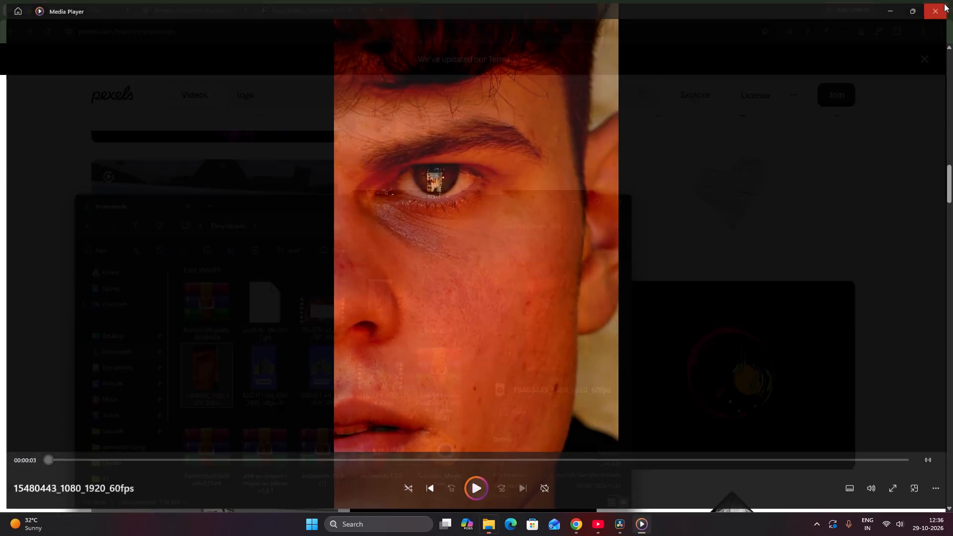
left_click(617, 202)
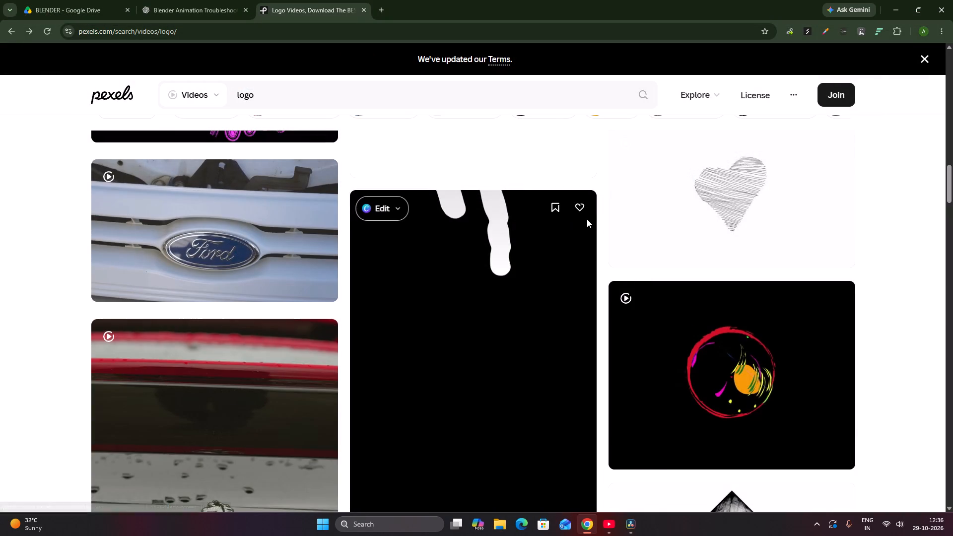
Switch to DaVinci Resolve and delete the Ferrari clip and Timeline 1 permanently from the media pool.
left_click(629, 520)
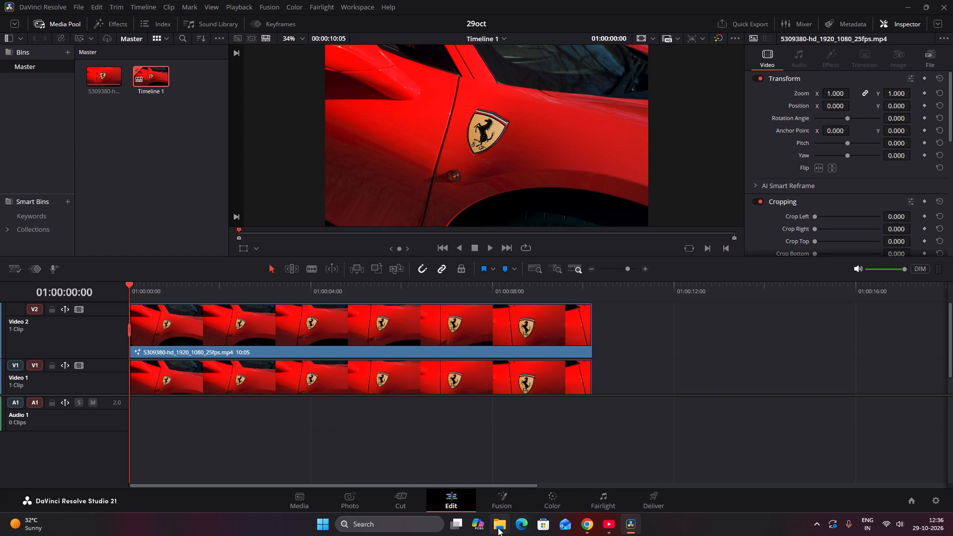
left_click(592, 520)
left_click(592, 520)
left_click(626, 523)
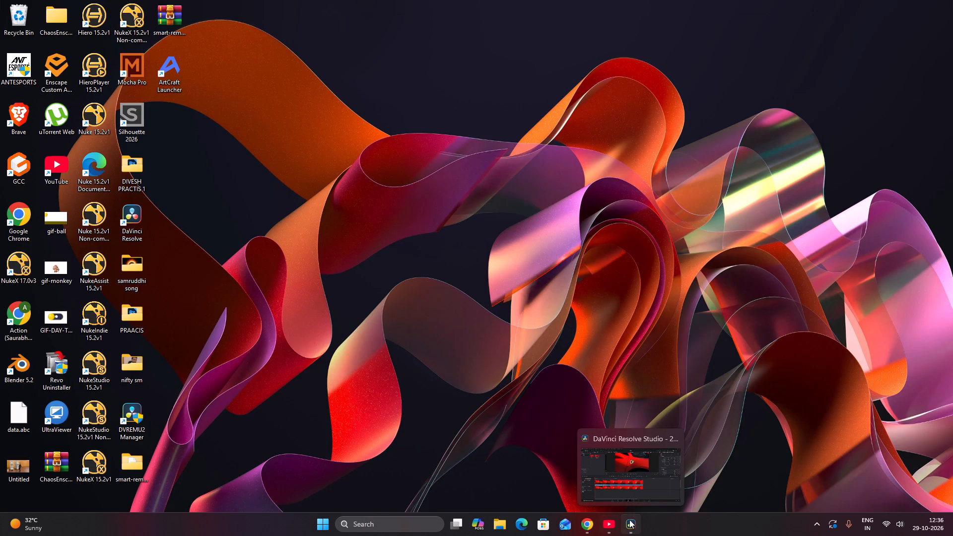
left_click(629, 520)
left_click_drag(650, 316, 548, 322)
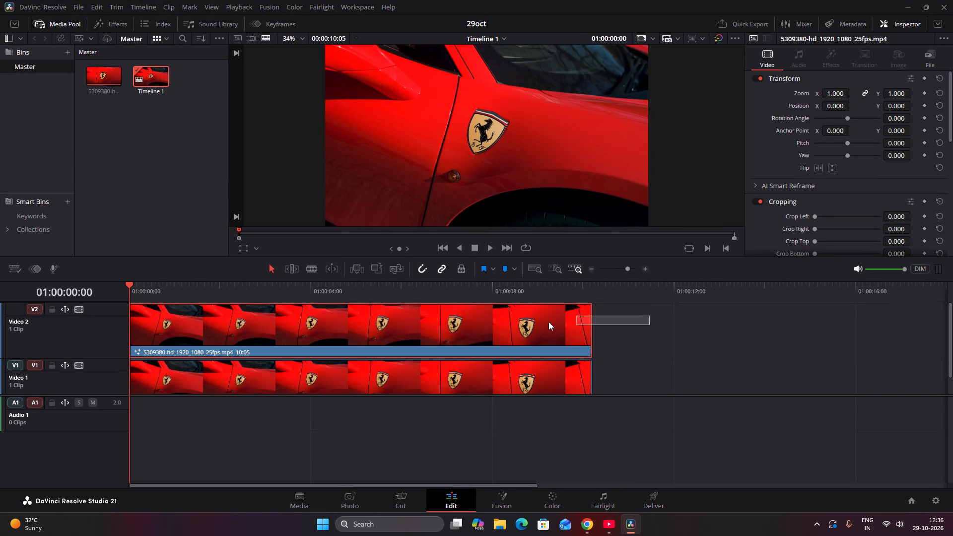
left_click_drag(548, 322, 466, 290)
left_click_drag(167, 152, 104, 69)
key("Delete")
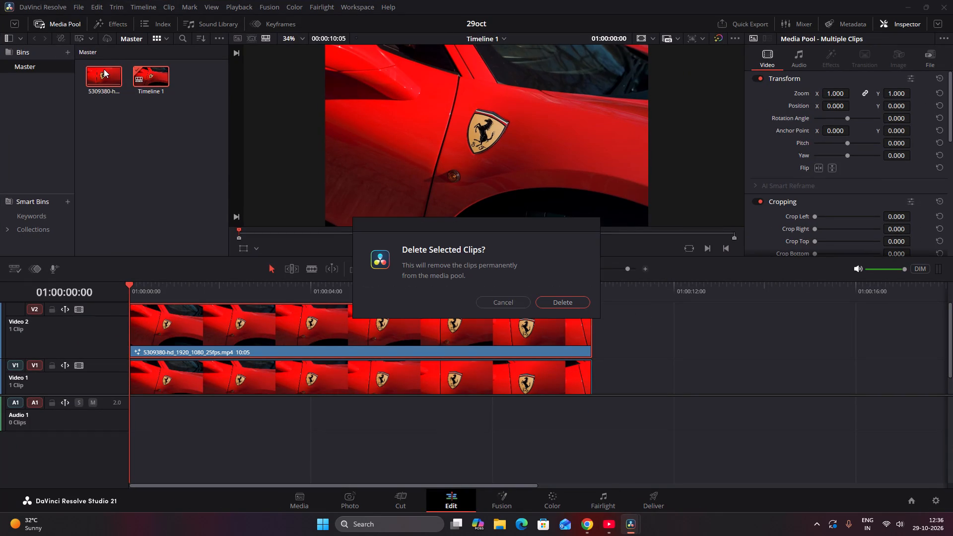
left_click(552, 302)
Import 15480443_1080_1920_60fps from Downloads into the media pool, changing the project frame rate to 59.94 frames per second.
double_click(130, 140)
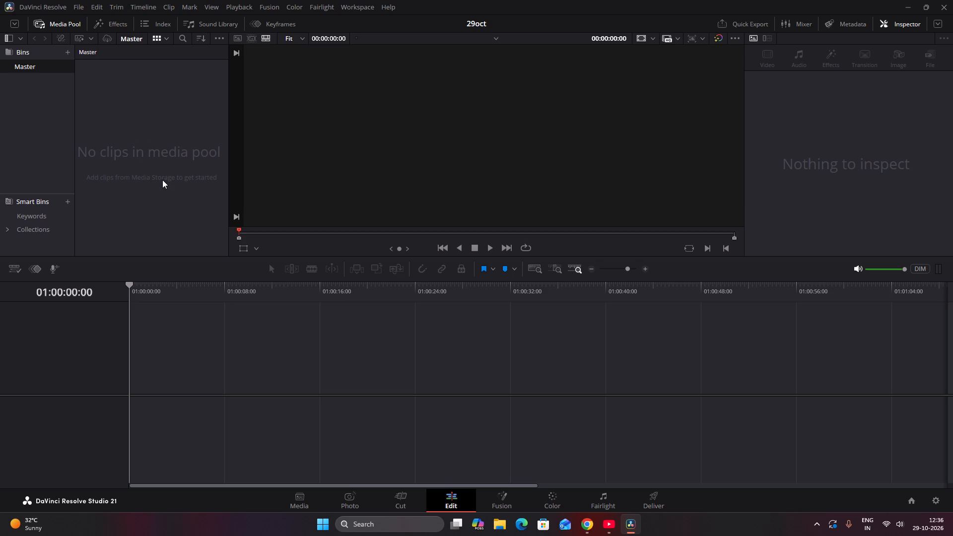
key("ctrl+i")
scroll(231, 260, "down", 9)
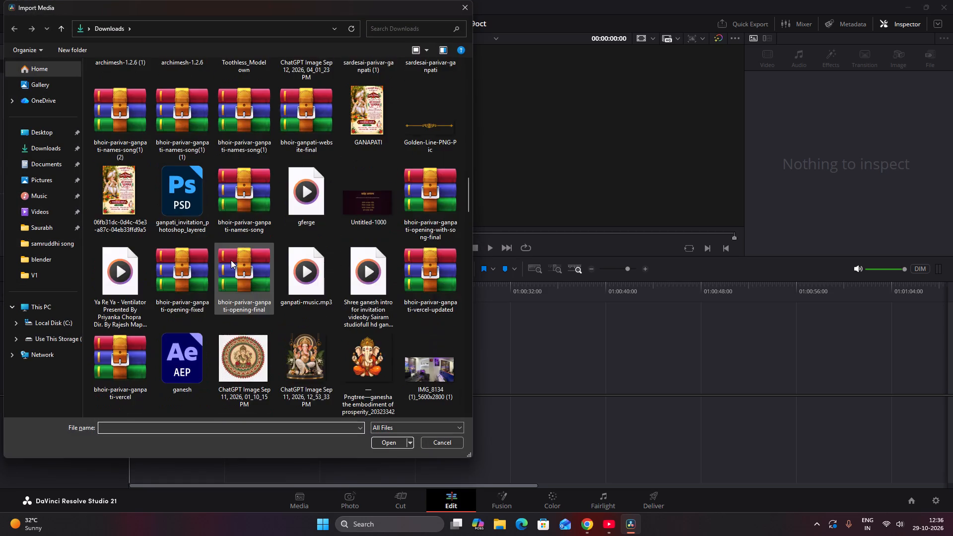
scroll(231, 260, "down", 5)
scroll(231, 260, "up", 1)
scroll(231, 260, "down", 10)
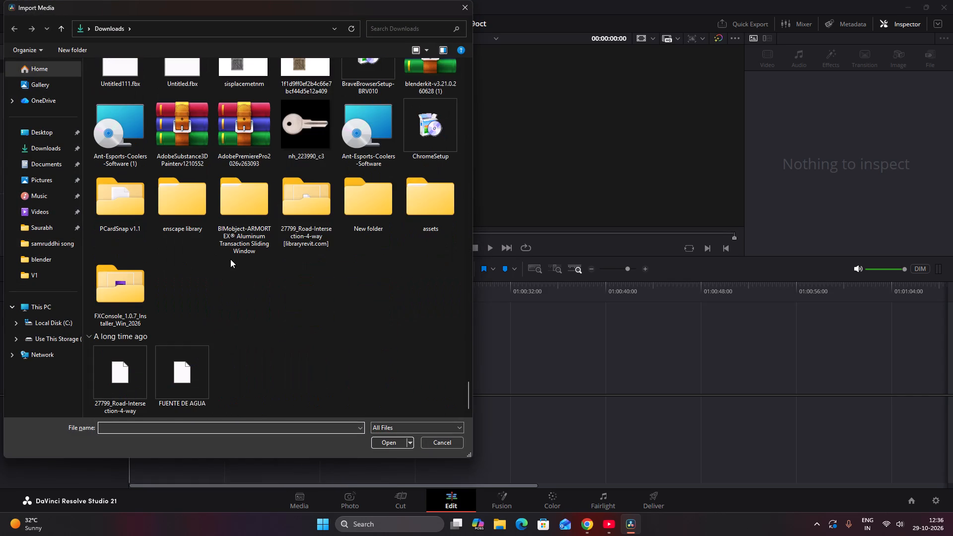
scroll(230, 259, "down", 3)
scroll(230, 259, "up", 4)
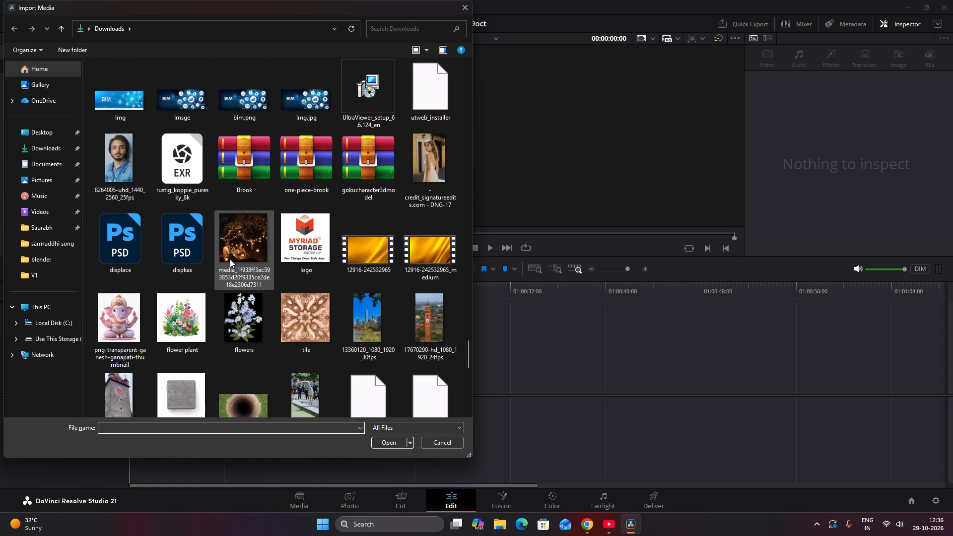
scroll(230, 259, "up", 2)
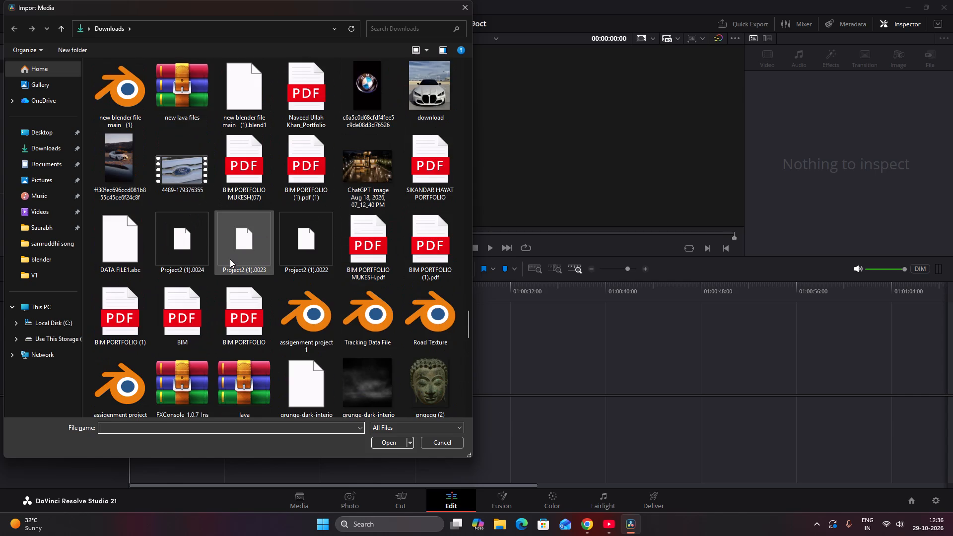
scroll(230, 259, "up", 3)
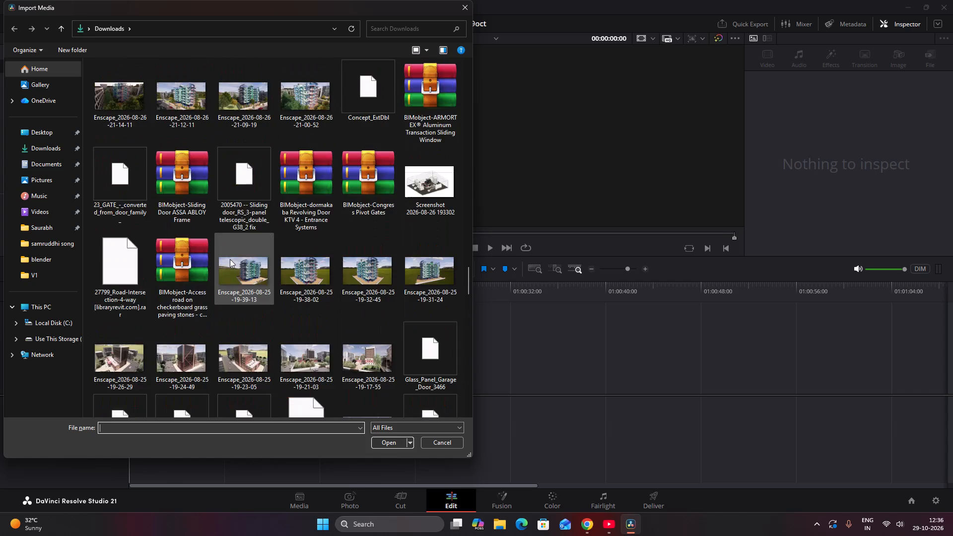
scroll(230, 259, "up", 3)
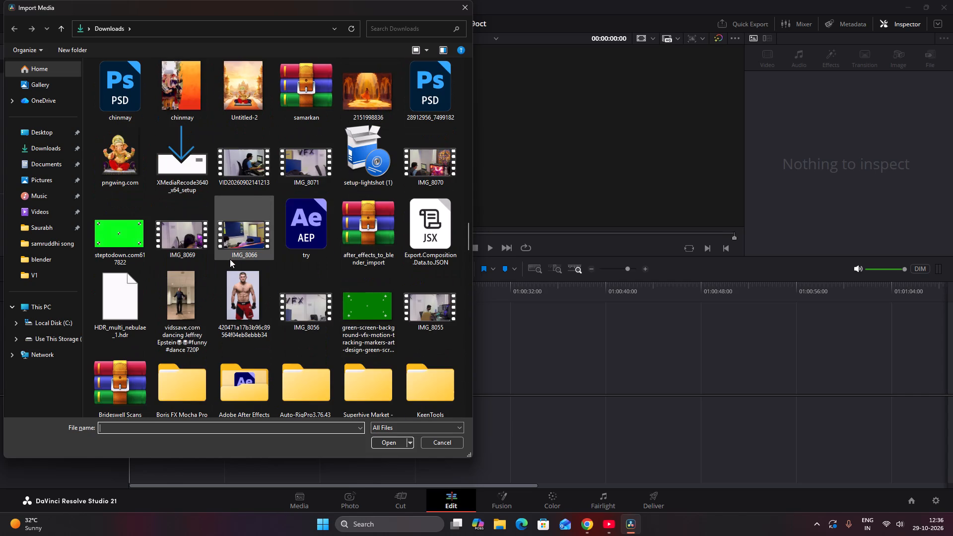
scroll(230, 259, "up", 4)
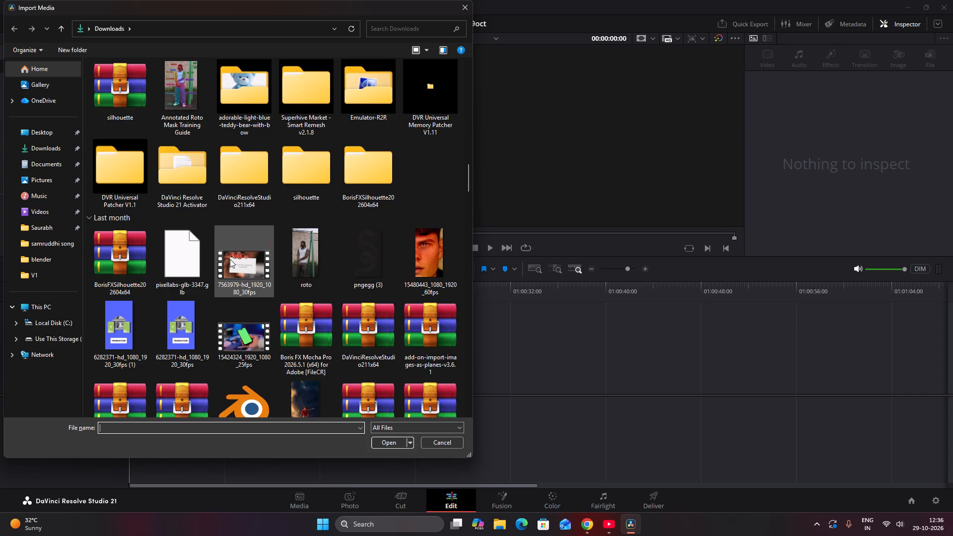
left_click(415, 273)
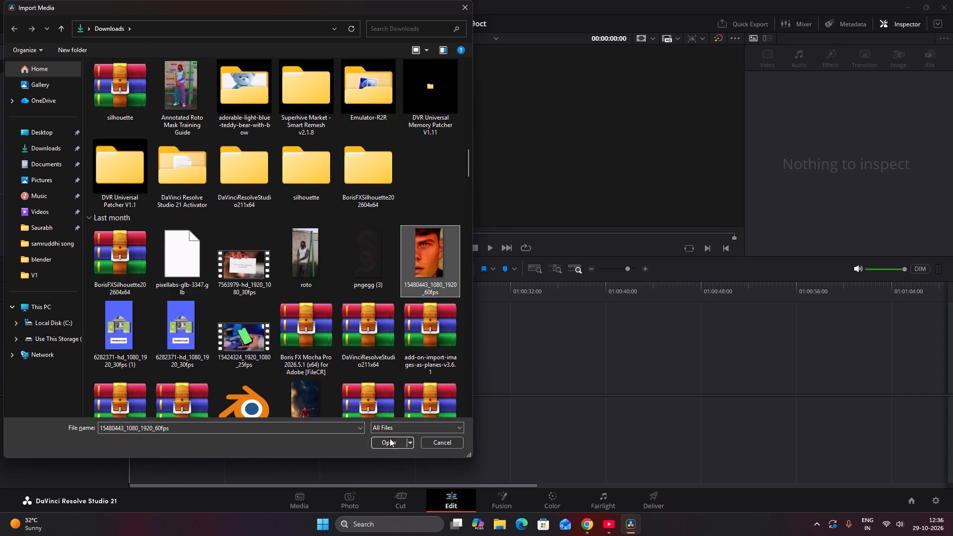
left_click(389, 441)
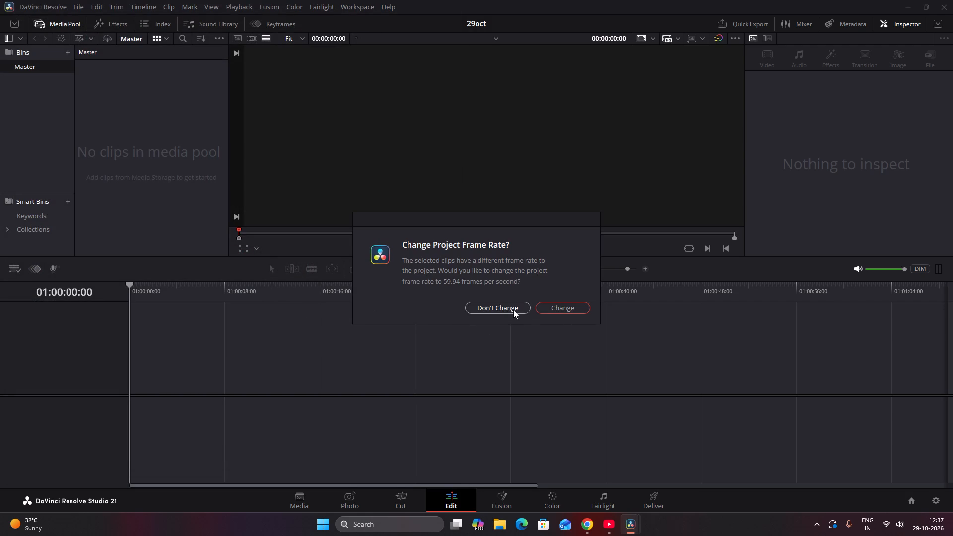
left_click(551, 307)
Place the imported face clip on Video 1 at the start of a new timeline.
left_click_drag(110, 81, 237, 337)
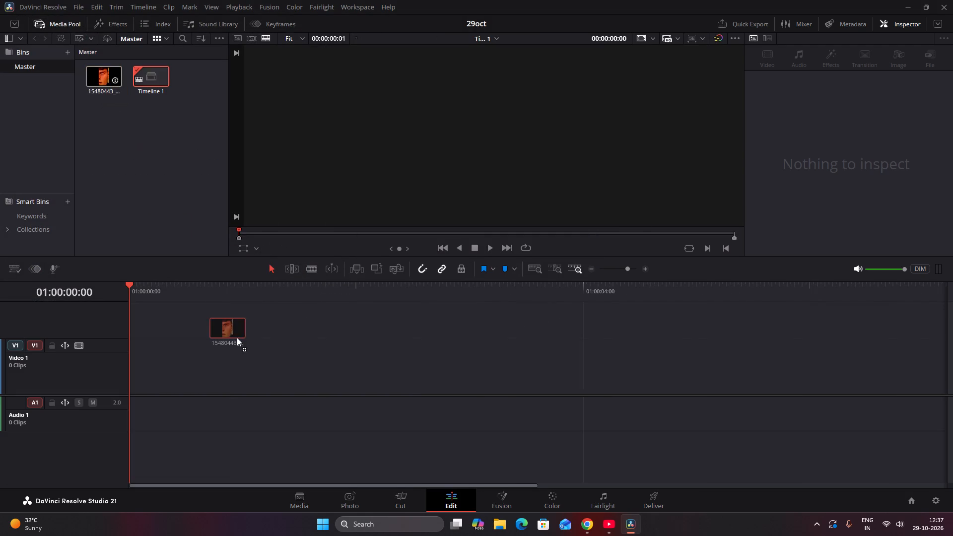
left_click_drag(237, 337, 237, 338)
left_click_drag(301, 362, 197, 363)
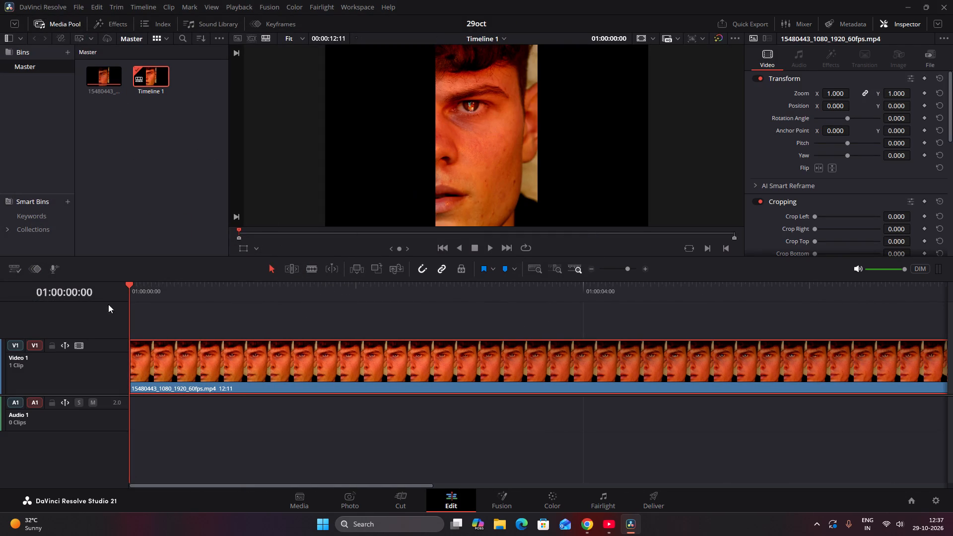
Trim the end of the face clip to the playhead at 01:00:01:39, keeping only its opening portion.
left_click_drag(133, 283, 264, 290)
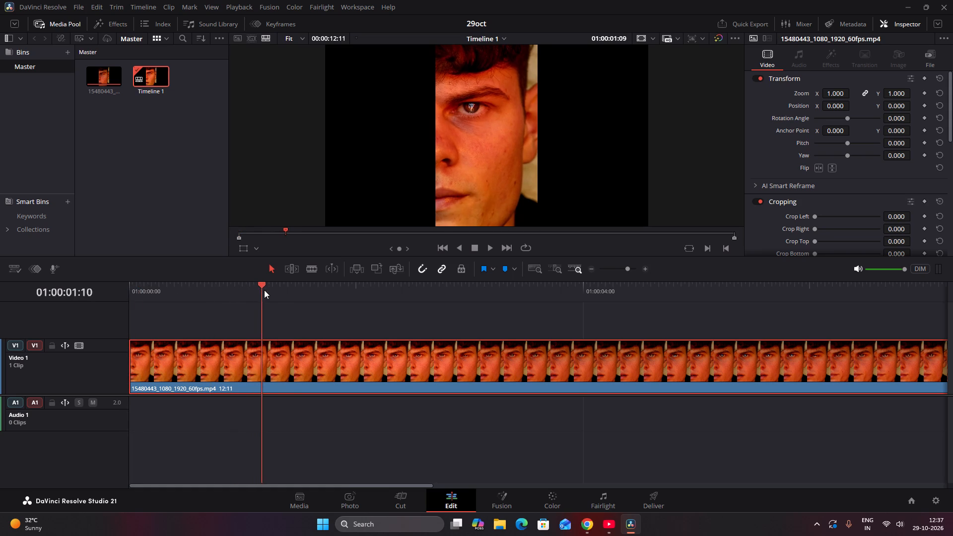
left_click_drag(264, 290, 339, 294)
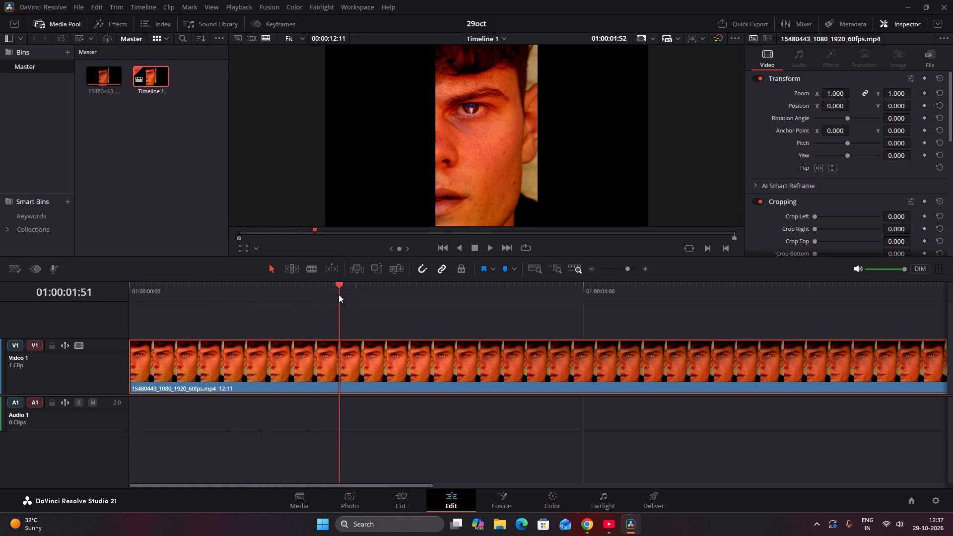
left_click_drag(339, 294, 315, 294)
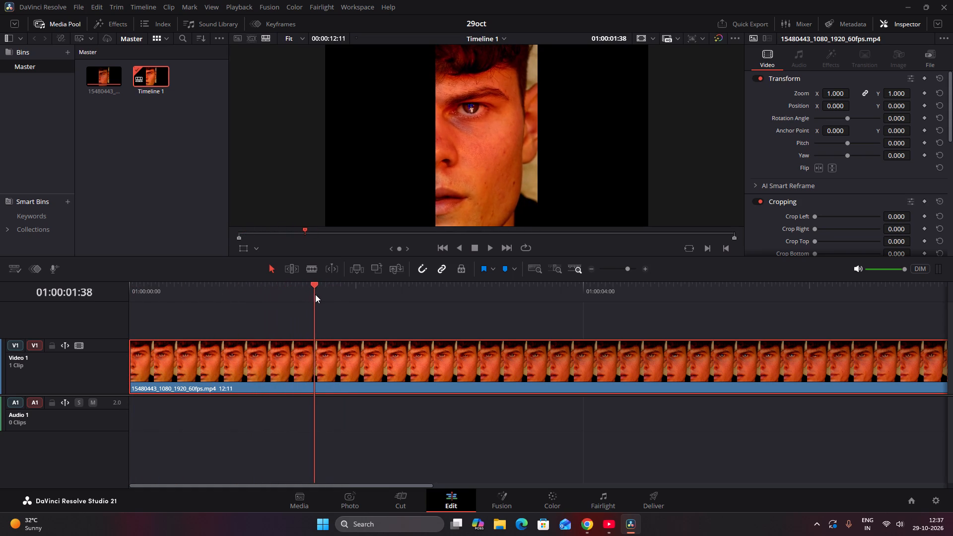
left_click_drag(315, 294, 317, 294)
scroll(350, 377, "down", 3, "alt")
scroll(350, 377, "up", 1, "alt")
scroll(350, 377, "down", 4, "alt")
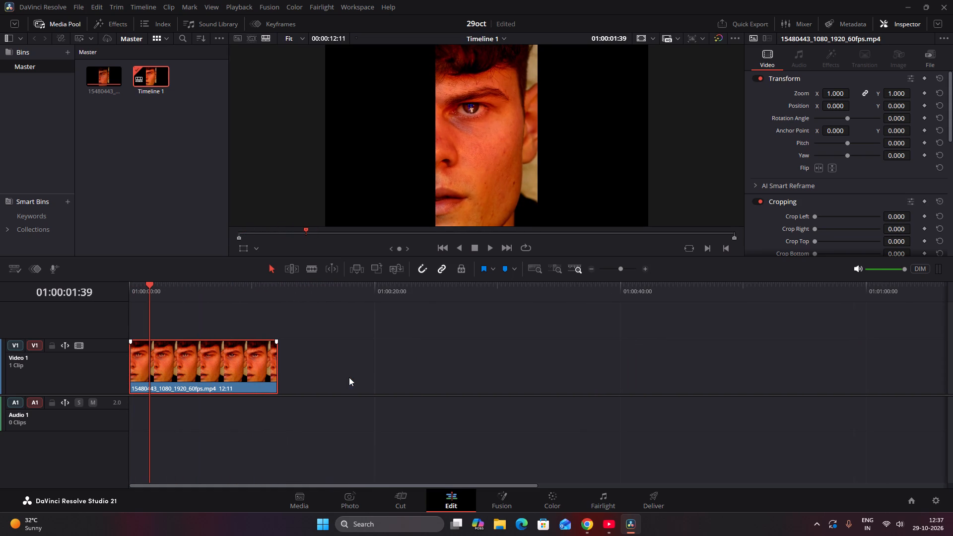
scroll(349, 377, "down", 1, "alt")
left_click_drag(278, 363, 161, 366)
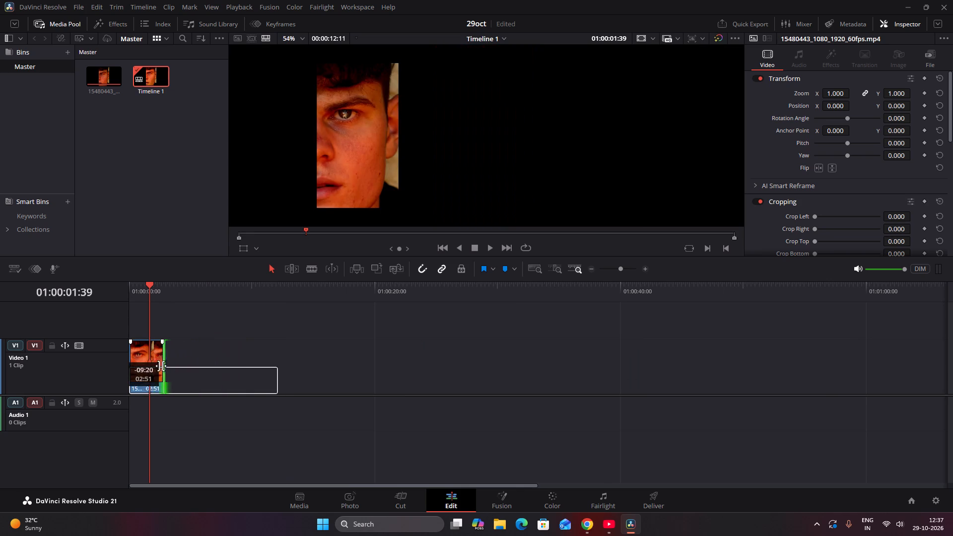
left_click_drag(161, 366, 151, 366)
Play the trimmed face clip from the start of the timeline to check it.
left_click_drag(365, 484, 203, 479)
scroll(178, 373, "up", 11, "ctrl")
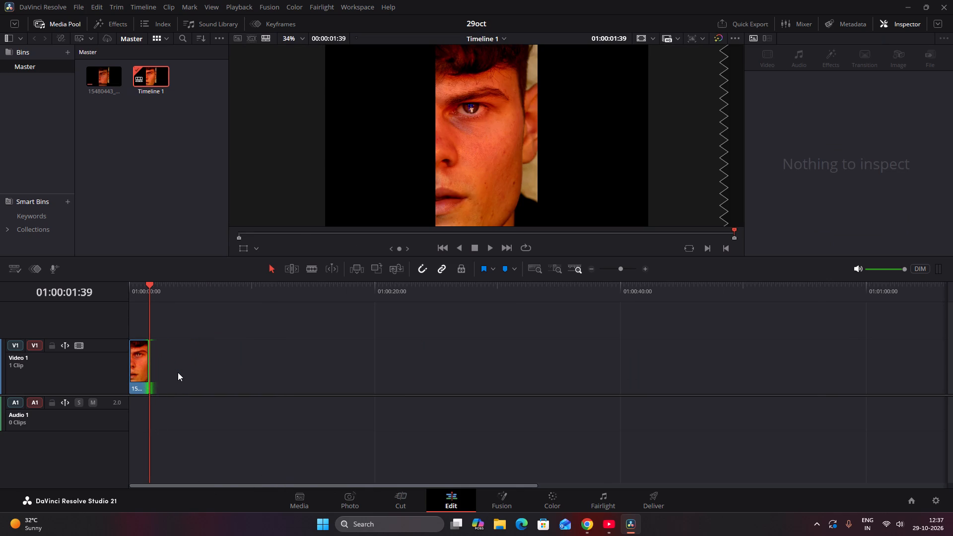
scroll(178, 372, "up", 16, "alt")
left_click_drag(310, 281, 140, 298)
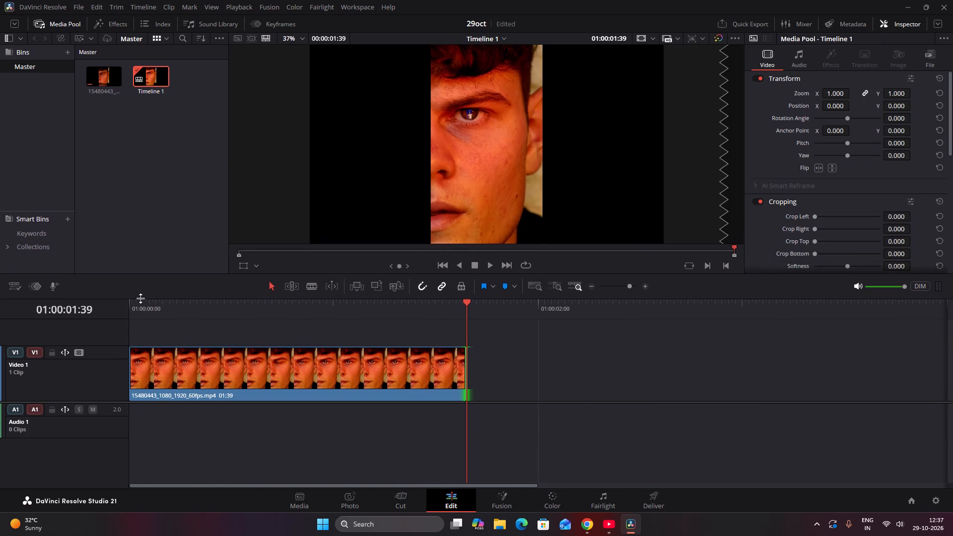
left_click_drag(140, 298, 140, 299)
left_click_drag(153, 308, 58, 325)
key("space")
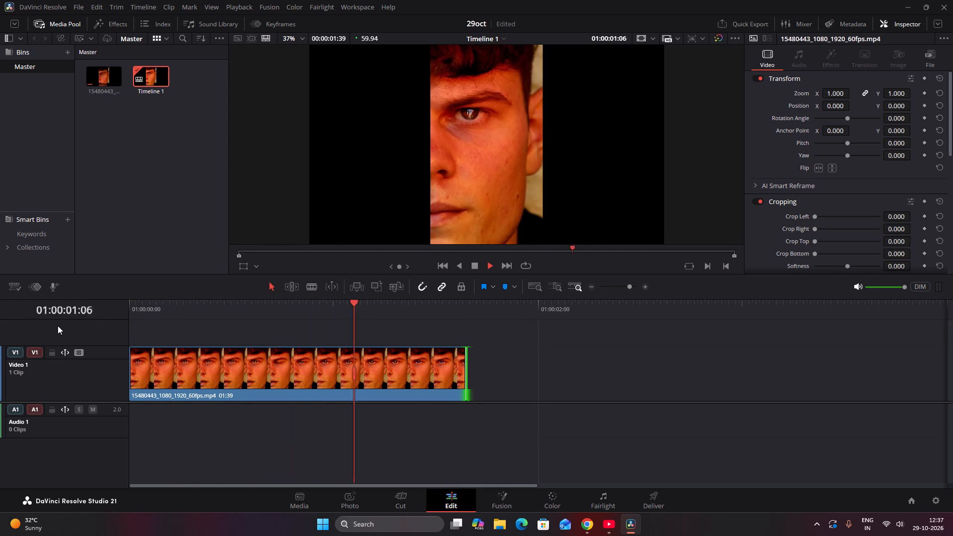
key("space")
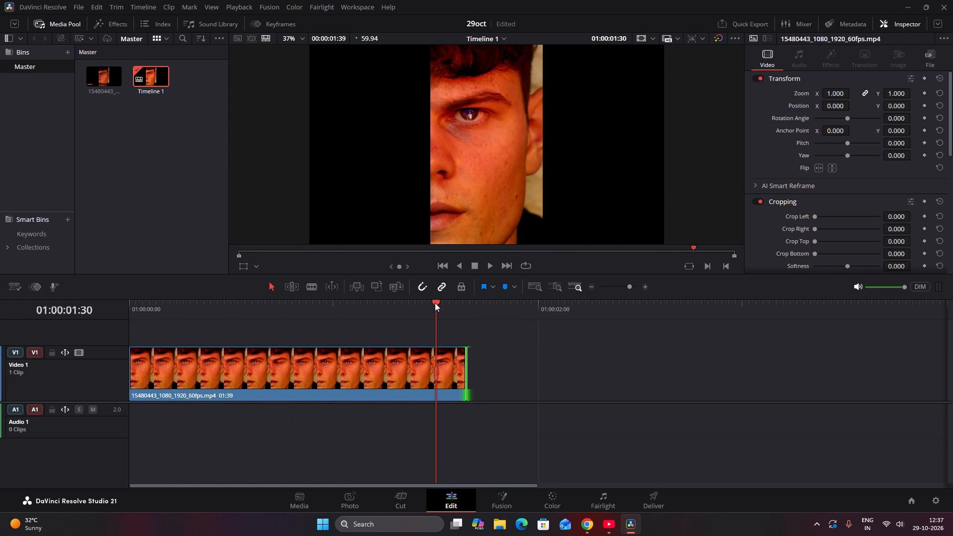
Return the playhead to the start of the timeline and open the trimmed face clip in Fusion.
left_click_drag(435, 303, 119, 345)
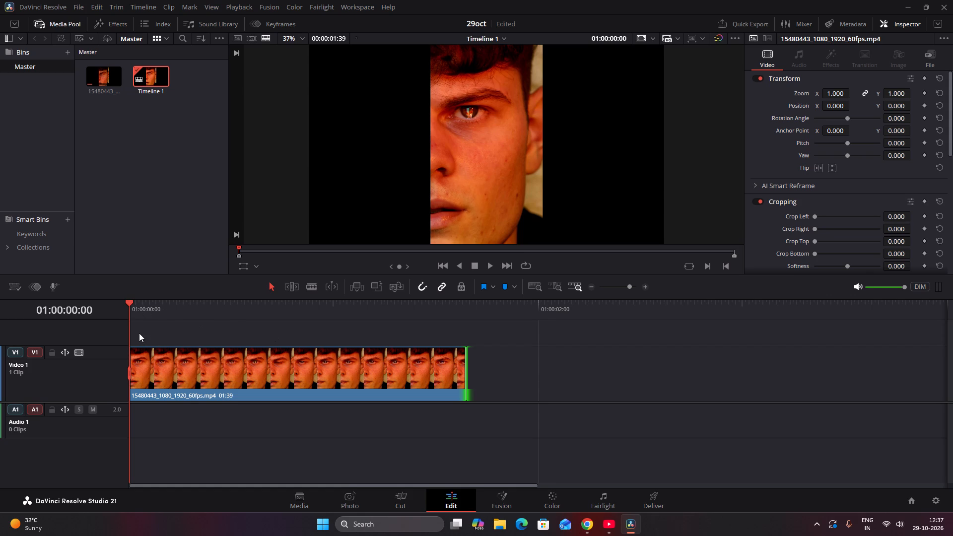
left_click_drag(132, 302, 123, 302)
left_click_drag(137, 304, 121, 302)
left_click_drag(121, 302, 75, 305)
left_click(310, 368)
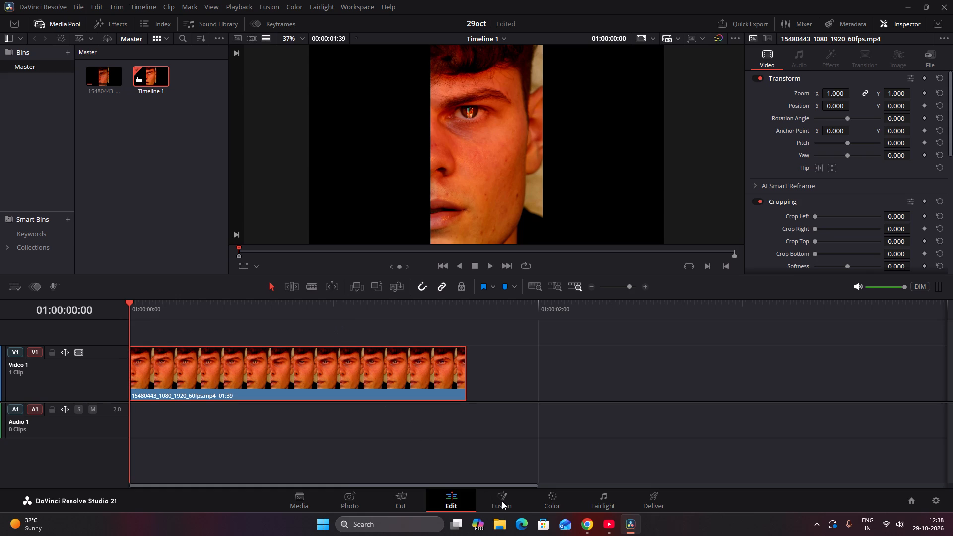
left_click(502, 501)
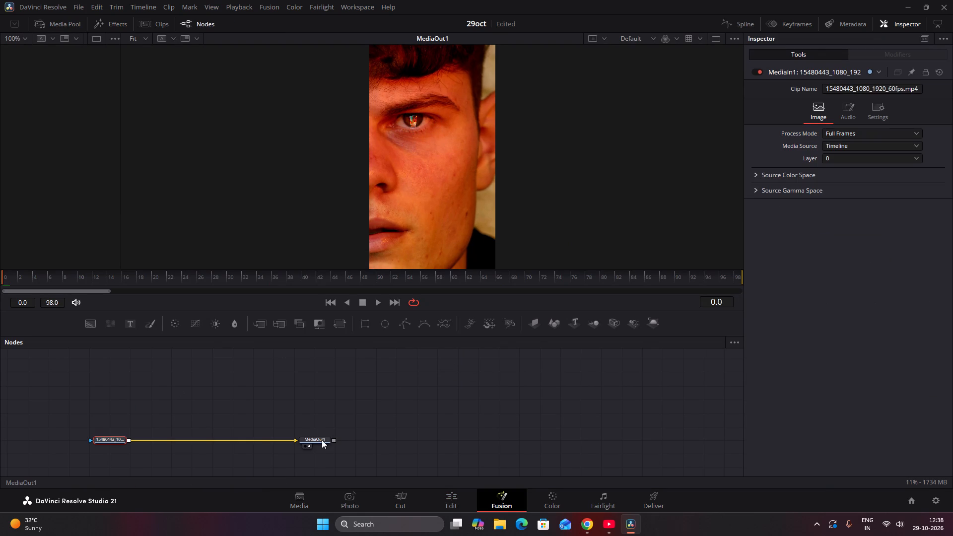
Move MediaOut1 farther from the clip's input node and add a Polygon mask node to the input, placed above it.
left_click_drag(322, 440, 475, 439)
left_click(114, 438)
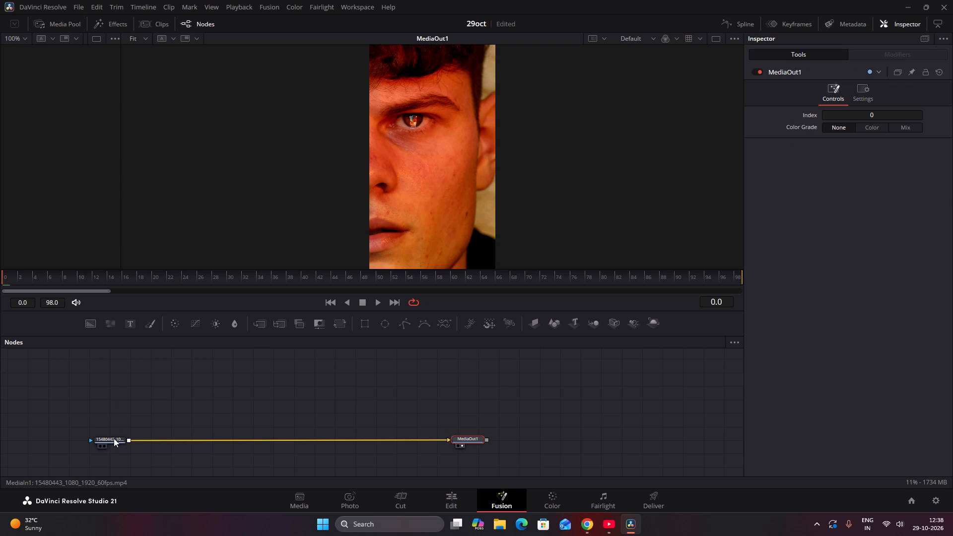
key("shift+space")
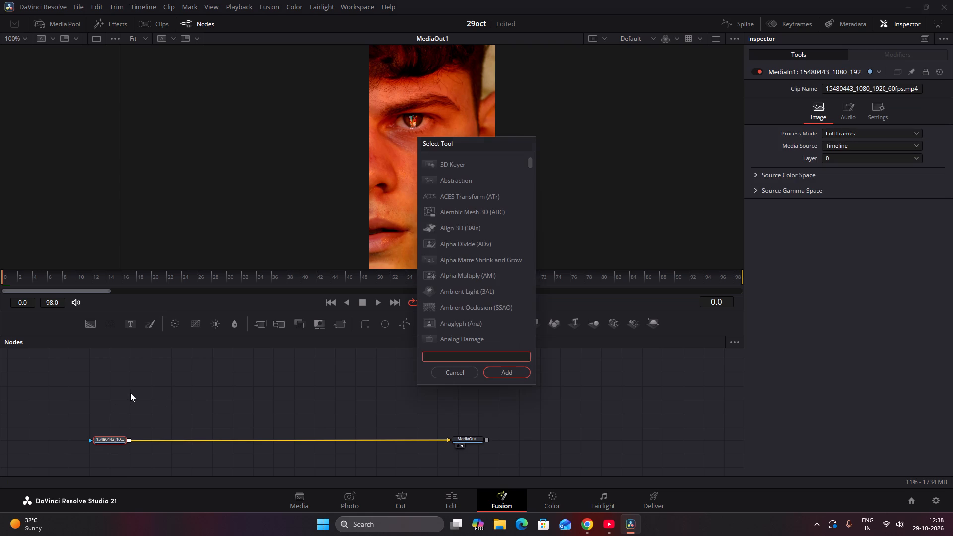
type("POLYGON")
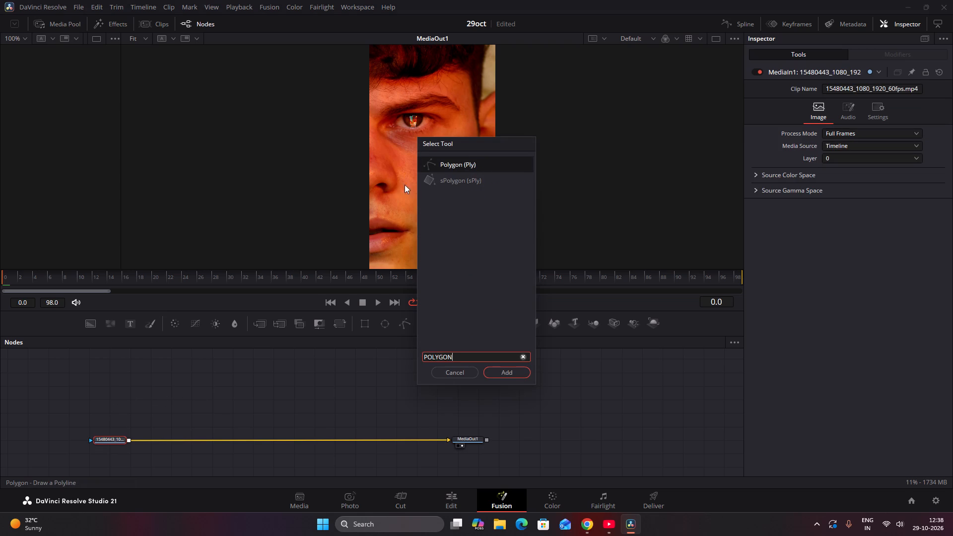
left_click(442, 163)
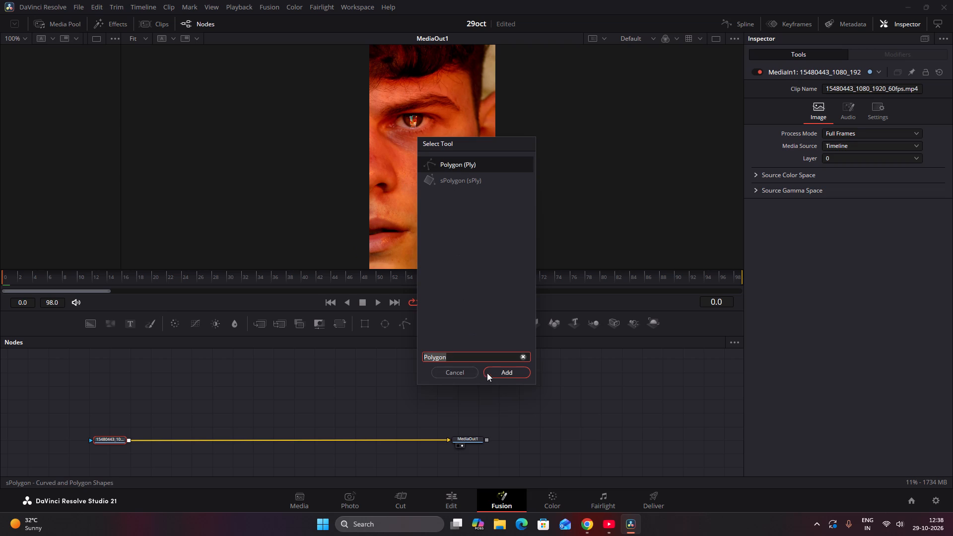
left_click(496, 373)
left_click_drag(112, 425, 112, 396)
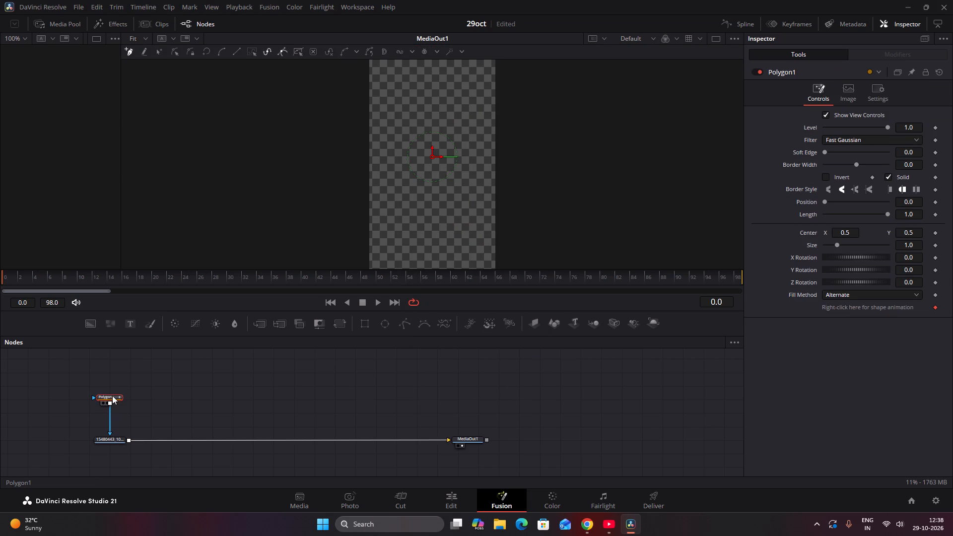
left_click_drag(112, 396, 112, 393)
Draw a small closed six-point polygon mask near the centre of the frame.
scroll(436, 153, "up", 3)
scroll(436, 153, "down", 1)
scroll(436, 153, "up", 2)
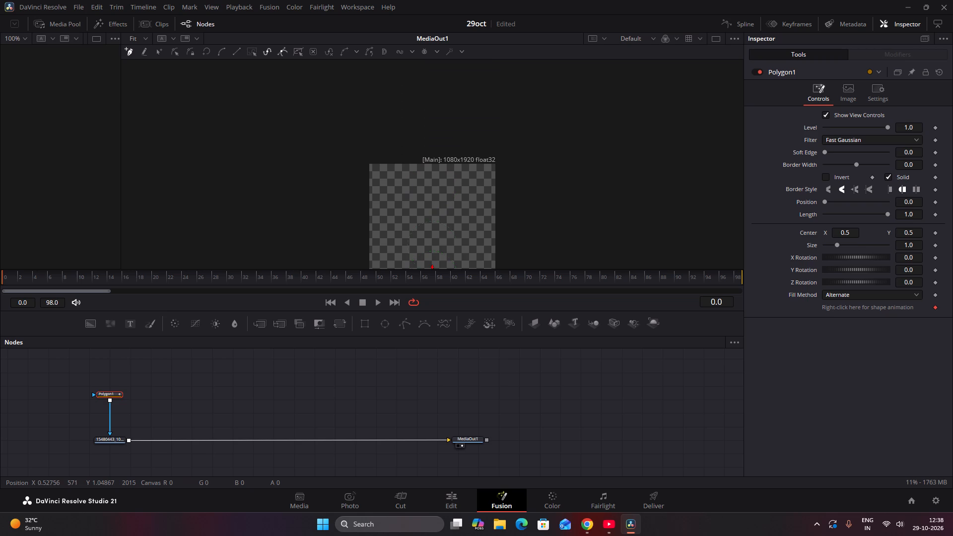
scroll(436, 153, "down", 5)
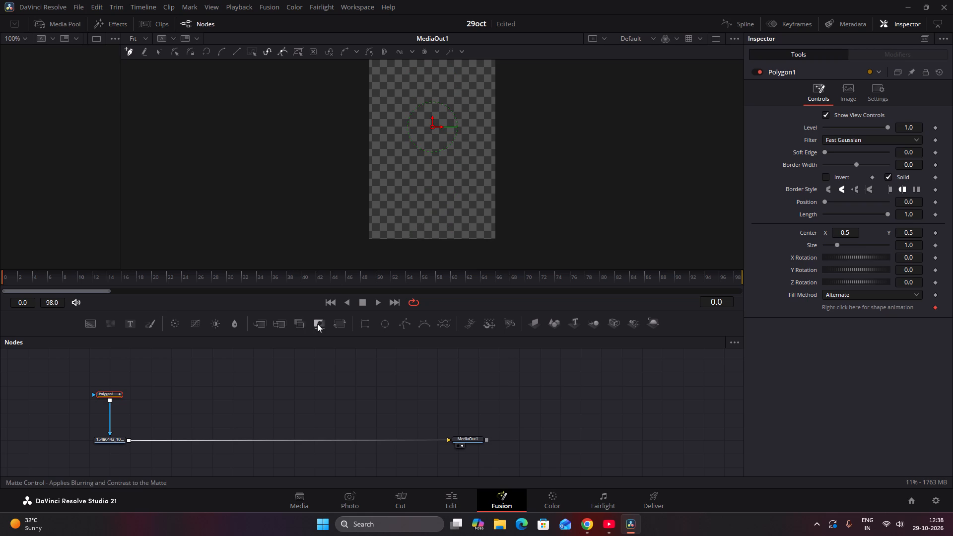
left_click(424, 111)
left_click(447, 115)
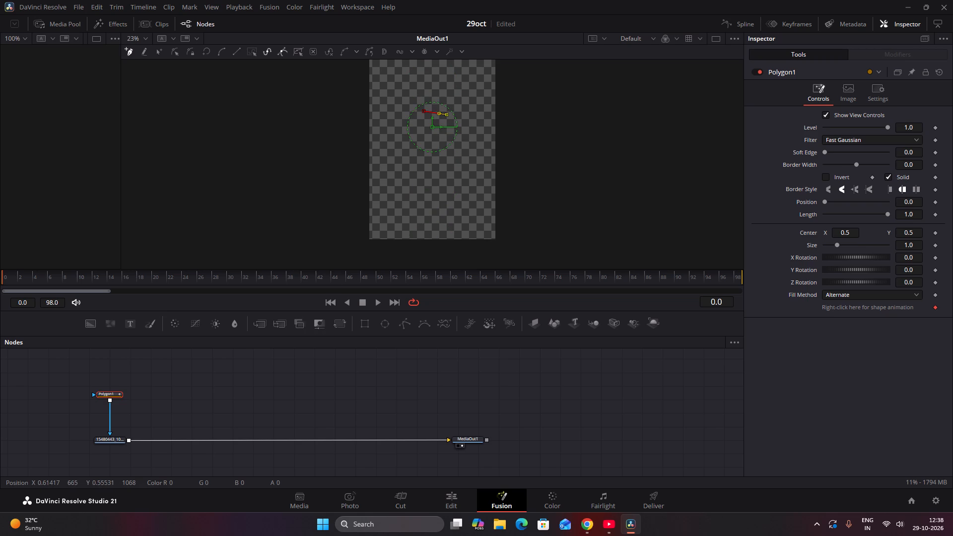
left_click(449, 130)
left_click(441, 142)
left_click(421, 135)
left_click(416, 122)
left_click(422, 111)
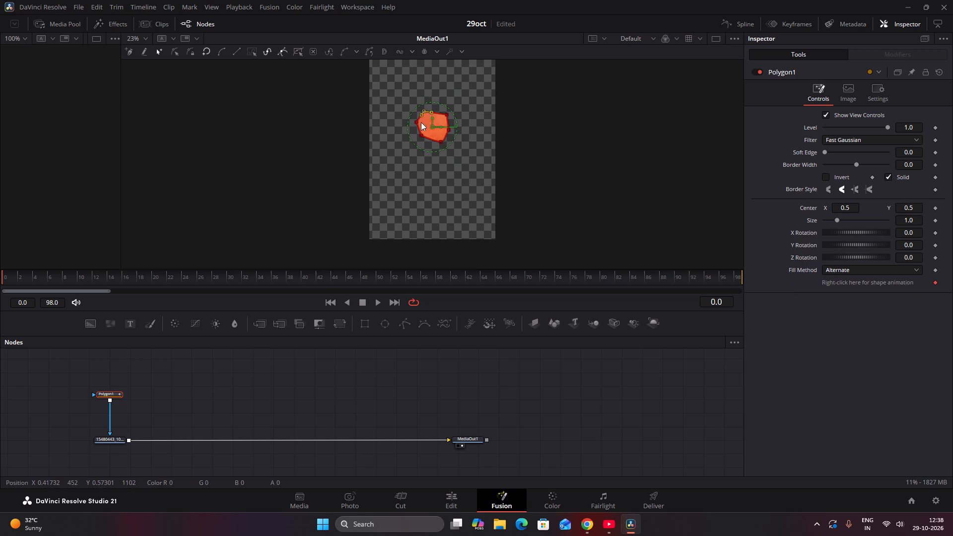
Move the polygon mask over the man's eye, with its center at about X 0.358, Y 0.662.
scroll(433, 120, "up", 4)
scroll(433, 120, "down", 1)
scroll(433, 120, "up", 3)
scroll(430, 157, "down", 6)
scroll(434, 132, "up", 1)
left_click_drag(433, 154, 415, 114)
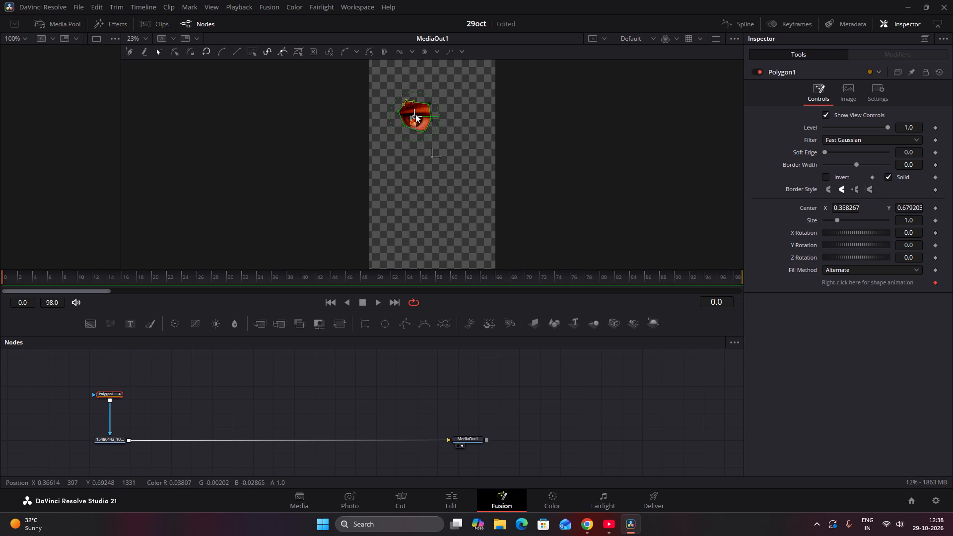
left_click_drag(415, 114, 415, 118)
Pull the polygon's points inward one by one so the mask roughly encloses the iris and its screen reflection.
scroll(415, 118, "up", 7, "alt")
scroll(420, 119, "up", 8, "ctrl")
scroll(421, 112, "down", 5, "ctrl")
scroll(412, 80, "up", 4, "ctrl")
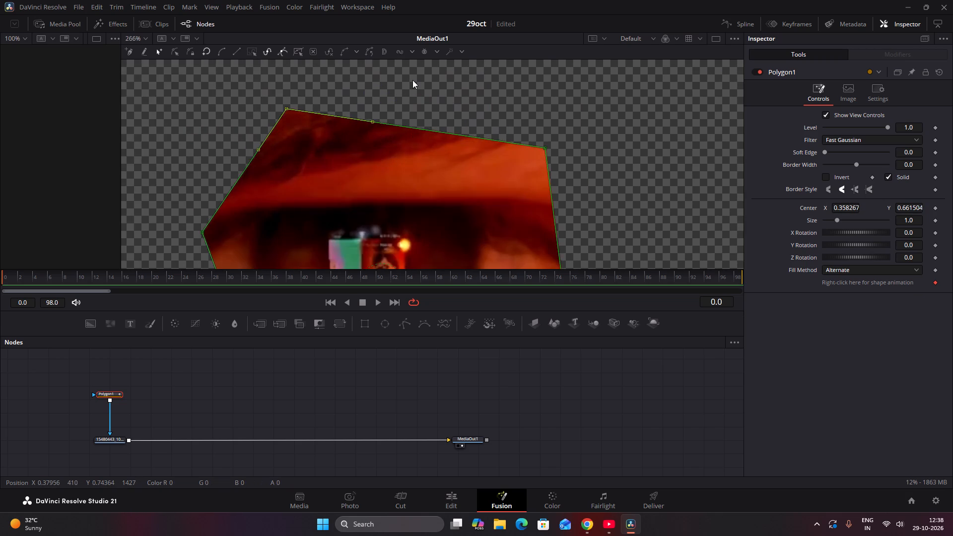
scroll(412, 80, "down", 3, "ctrl")
left_click_drag(457, 103, 410, 134)
left_click_drag(368, 91, 391, 129)
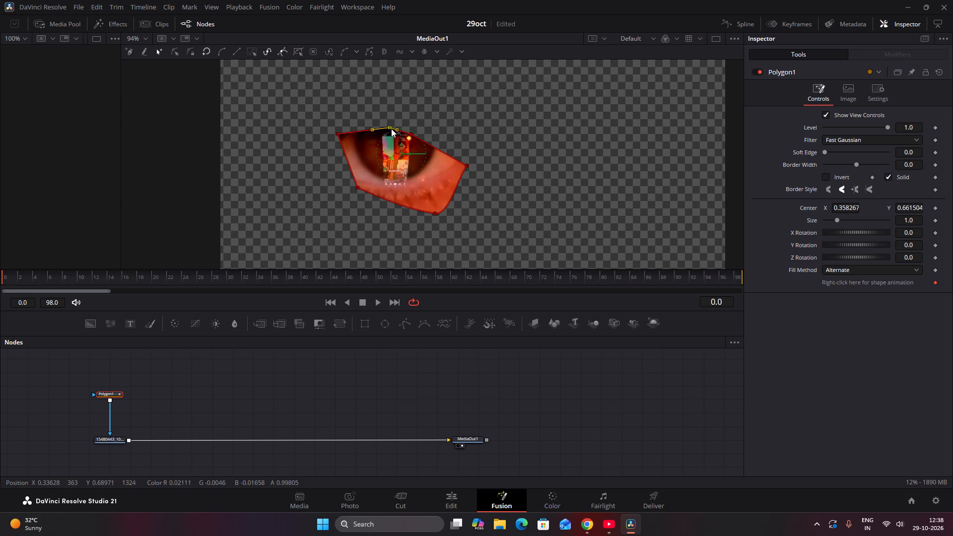
left_click_drag(391, 129, 394, 129)
left_click_drag(336, 134, 369, 146)
left_click_drag(355, 188, 375, 172)
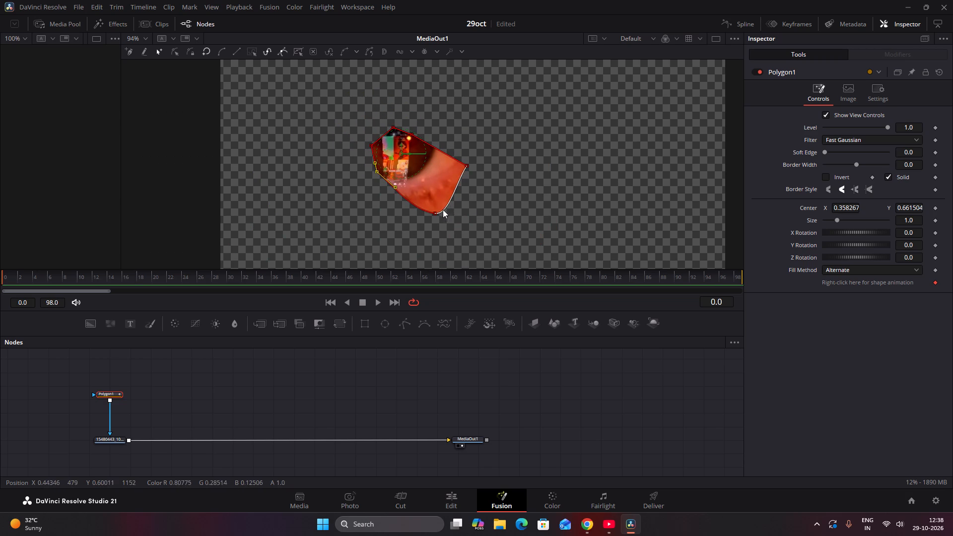
left_click_drag(435, 213, 419, 177)
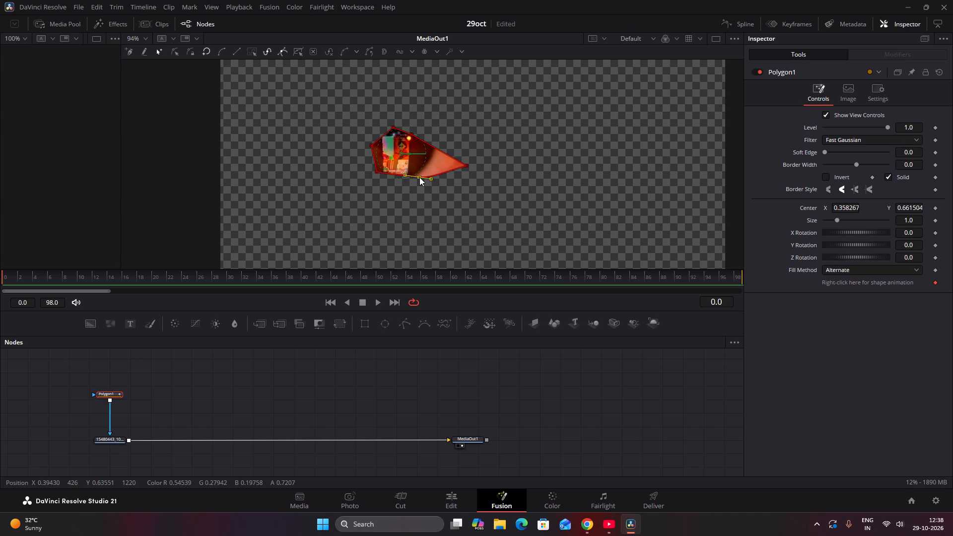
left_click_drag(467, 166, 432, 157)
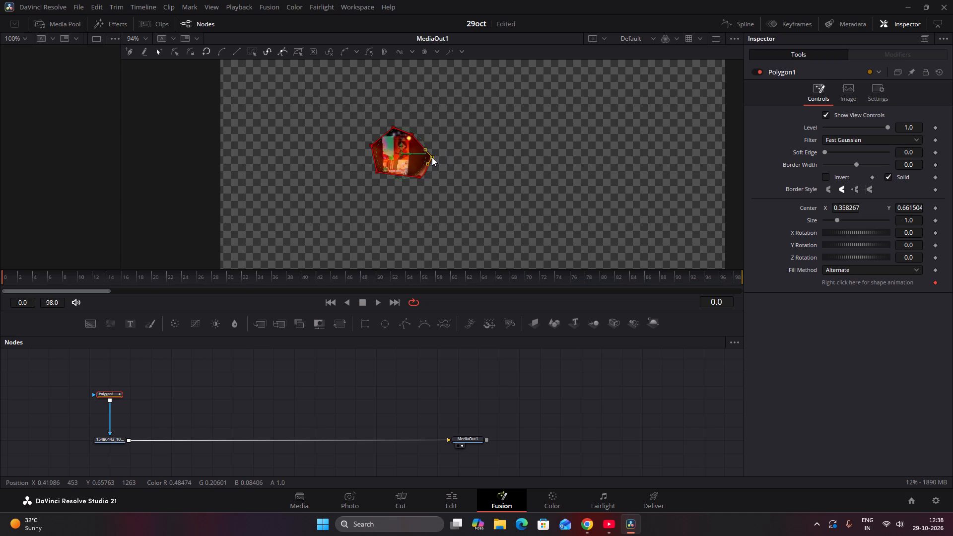
left_click_drag(432, 157, 429, 157)
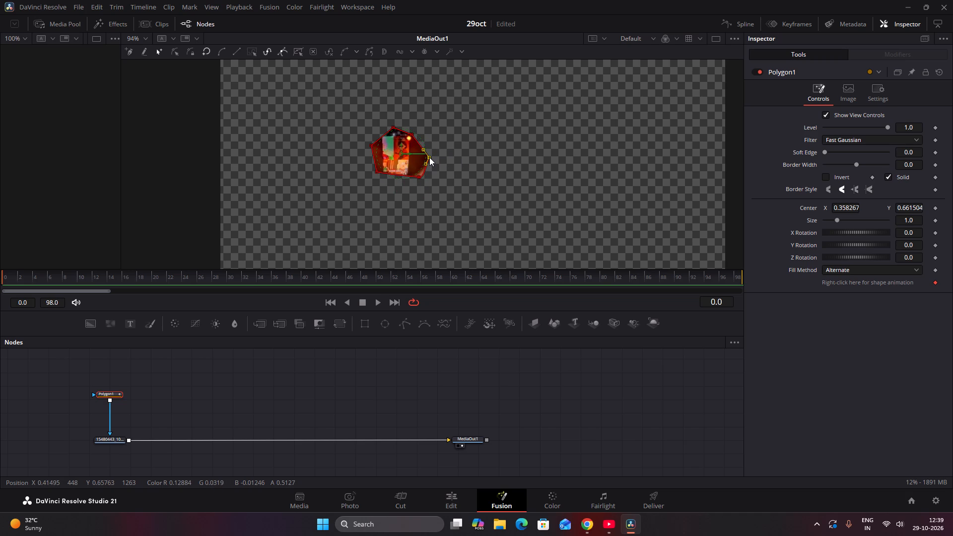
Curve the mask's right edge with the right point's handle and move that point up and outward along the iris.
scroll(405, 146, "up", 6)
scroll(405, 146, "down", 6)
scroll(403, 155, "up", 5, "ctrl")
left_click_drag(536, 202, 553, 216)
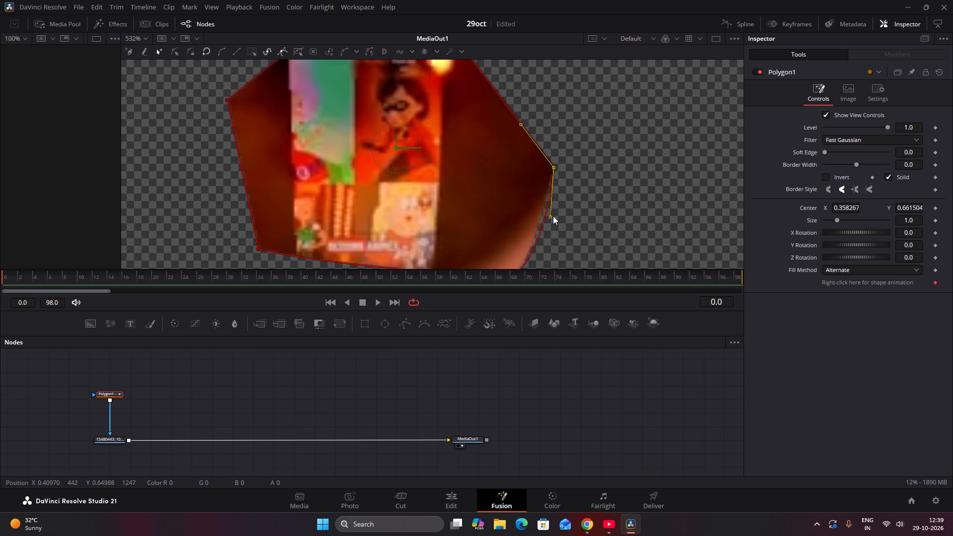
left_click_drag(553, 216, 553, 215)
left_click_drag(553, 166, 614, 71)
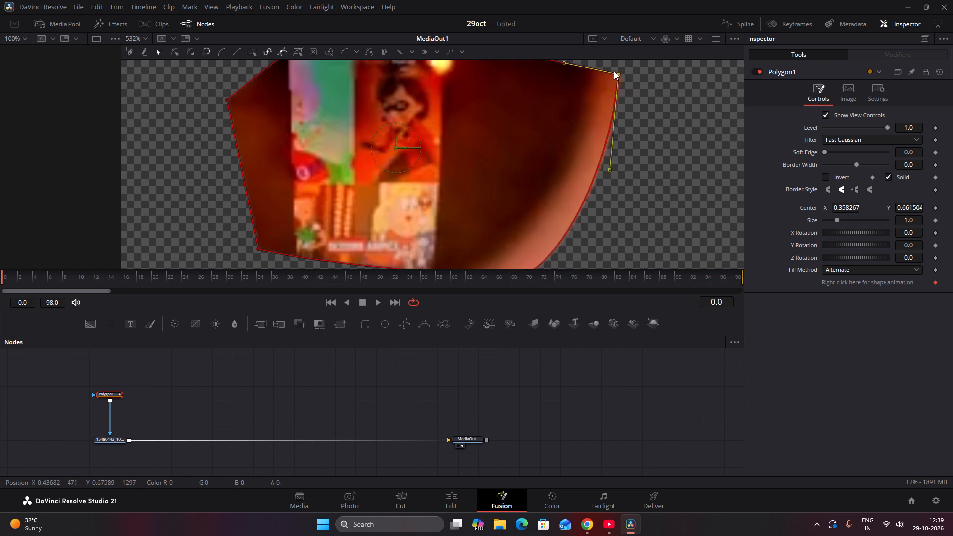
left_click_drag(614, 71, 585, 95)
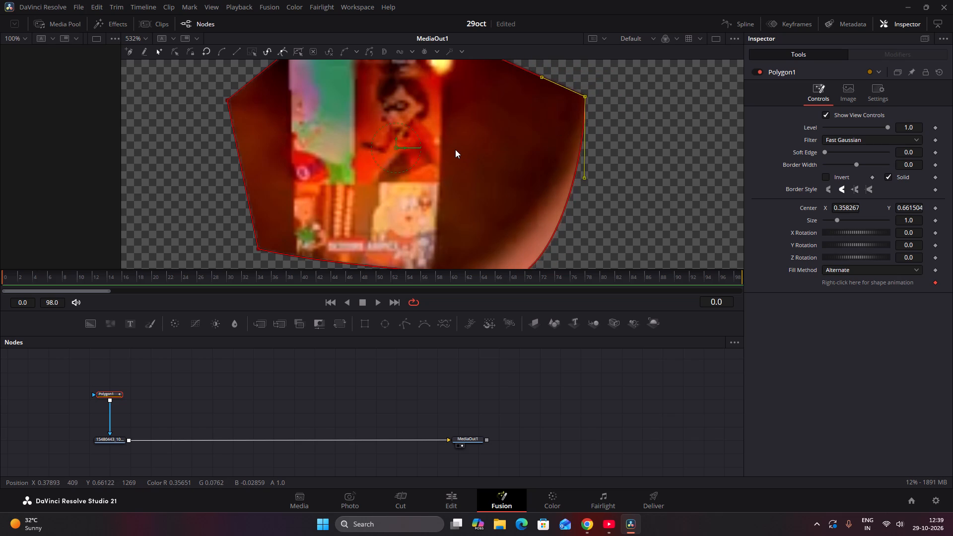
Round the mask's lower edge along the bottom of the iris by repositioning its two lower points and their curve handles.
scroll(455, 149, "down", 3, "alt")
scroll(455, 149, "down", 2, "ctrl")
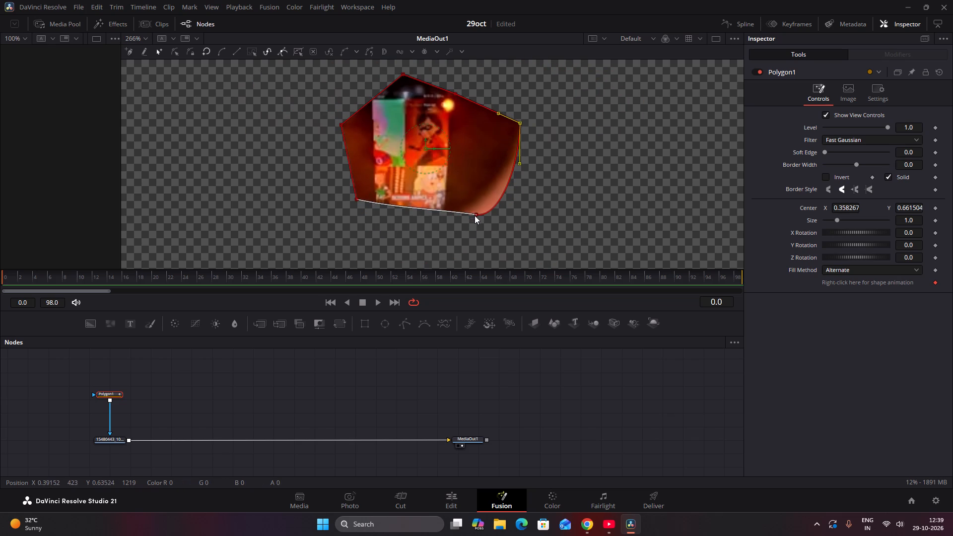
left_click_drag(476, 214, 434, 219)
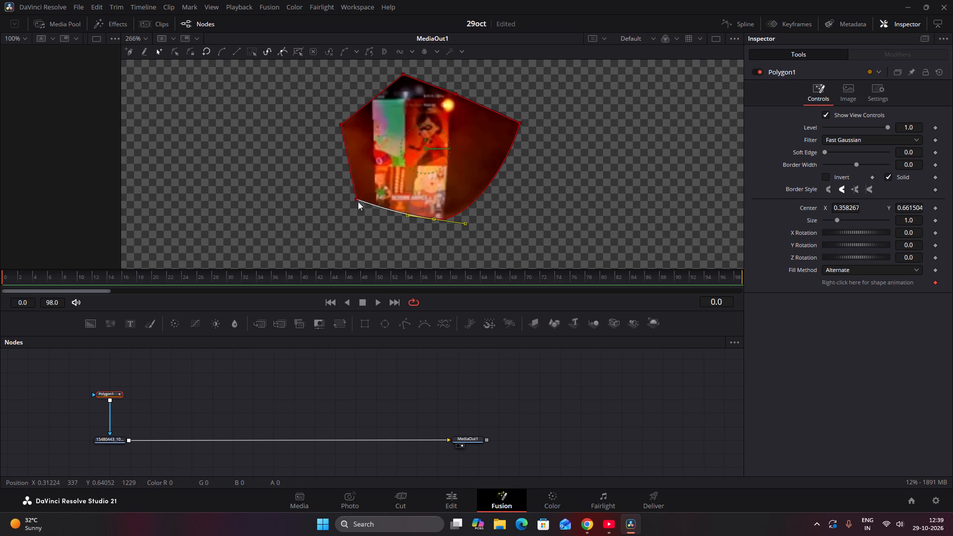
left_click_drag(356, 201, 353, 208)
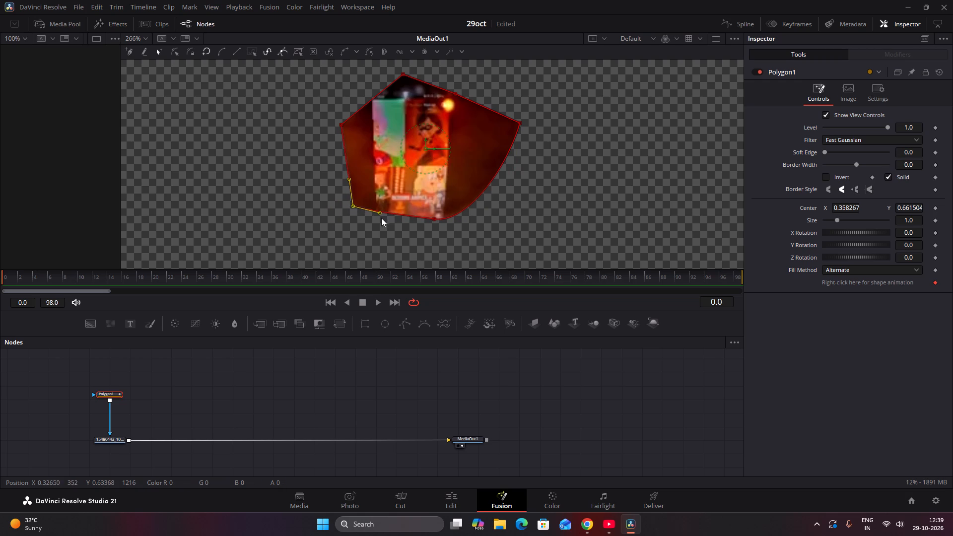
left_click_drag(380, 213, 408, 227)
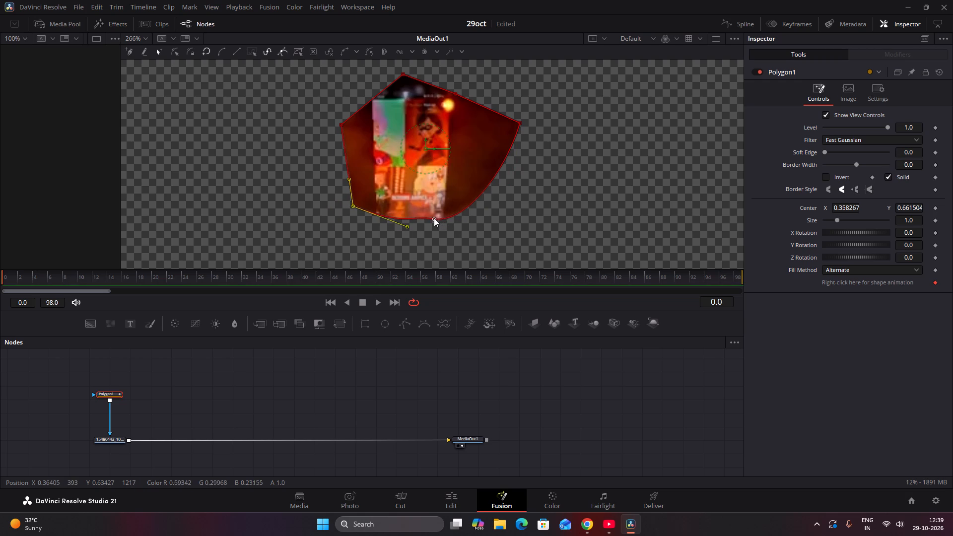
left_click_drag(434, 218, 433, 222)
left_click_drag(467, 228, 475, 210)
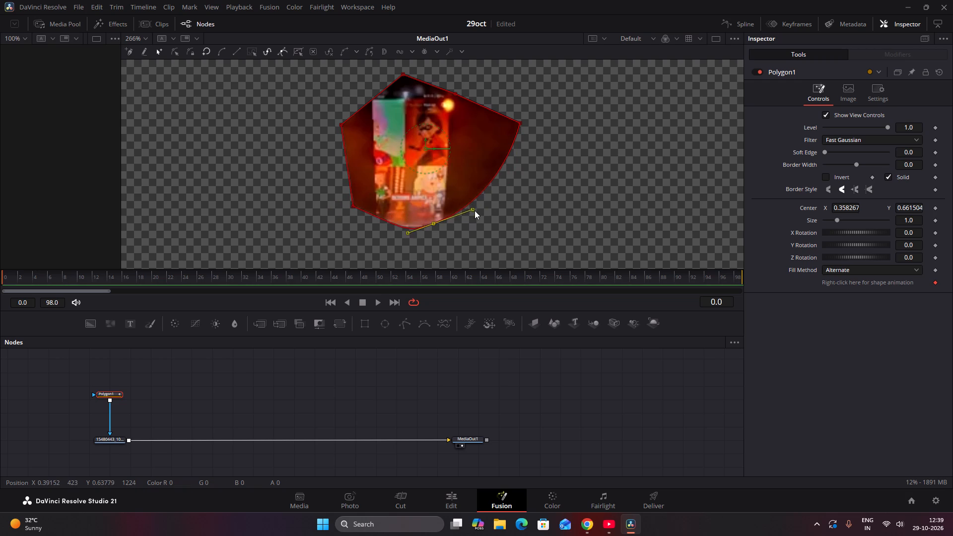
left_click_drag(475, 210, 474, 221)
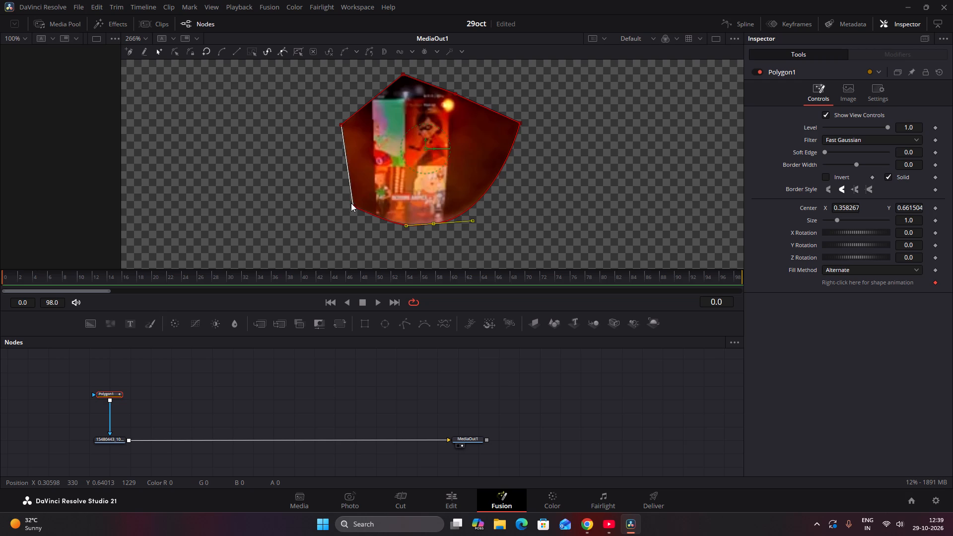
Round the mask's left edge along the iris by adjusting the left points' curve handles and nudging the upper-left point inward.
left_click(351, 203)
left_click_drag(348, 178, 333, 162)
left_click(341, 125)
left_click_drag(344, 149, 333, 143)
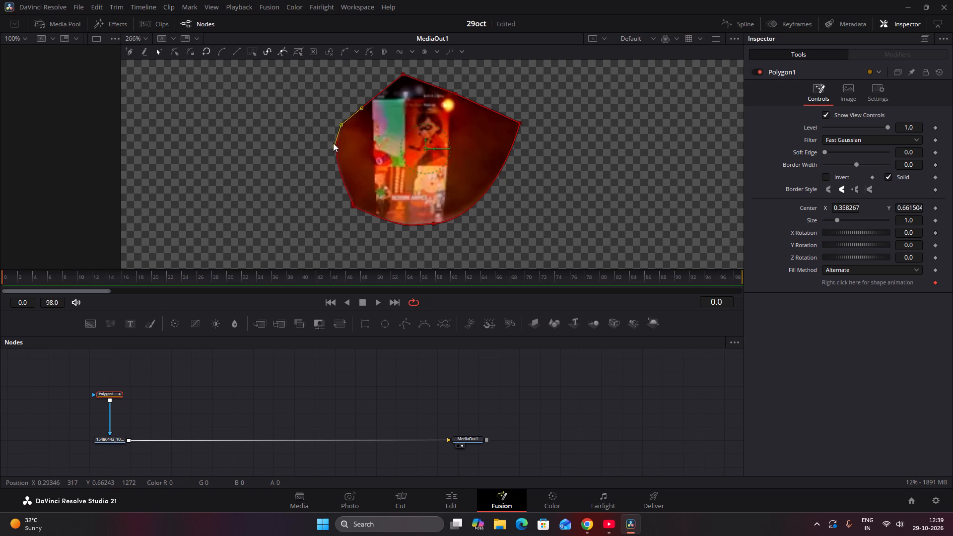
left_click_drag(333, 143, 338, 140)
left_click_drag(360, 109, 354, 98)
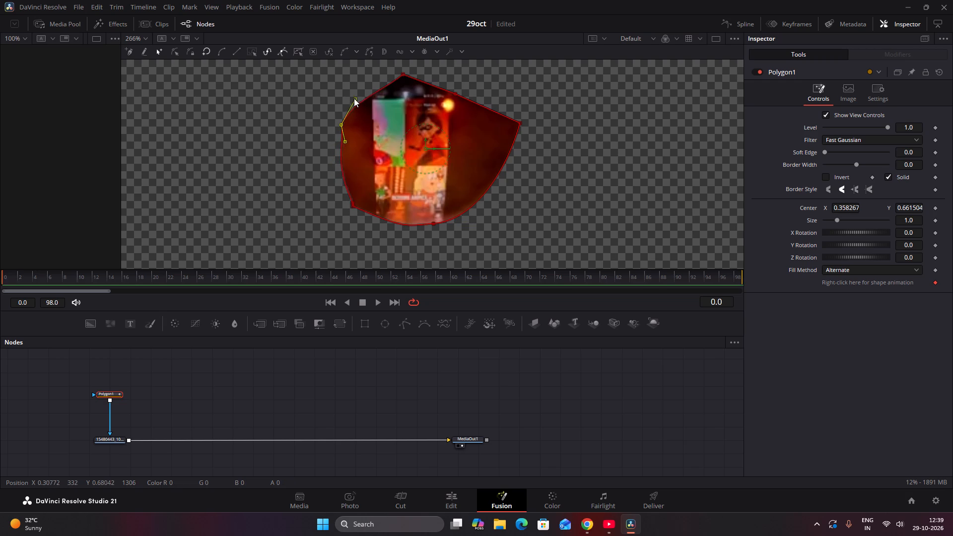
left_click_drag(354, 98, 358, 103)
left_click(342, 142)
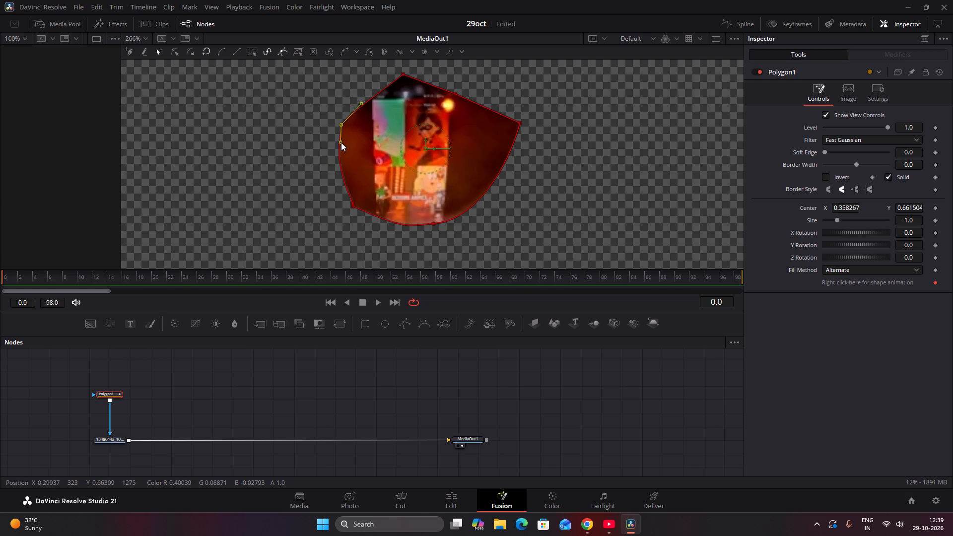
left_click(340, 125)
left_click_drag(340, 125, 344, 119)
left_click_drag(365, 98, 370, 83)
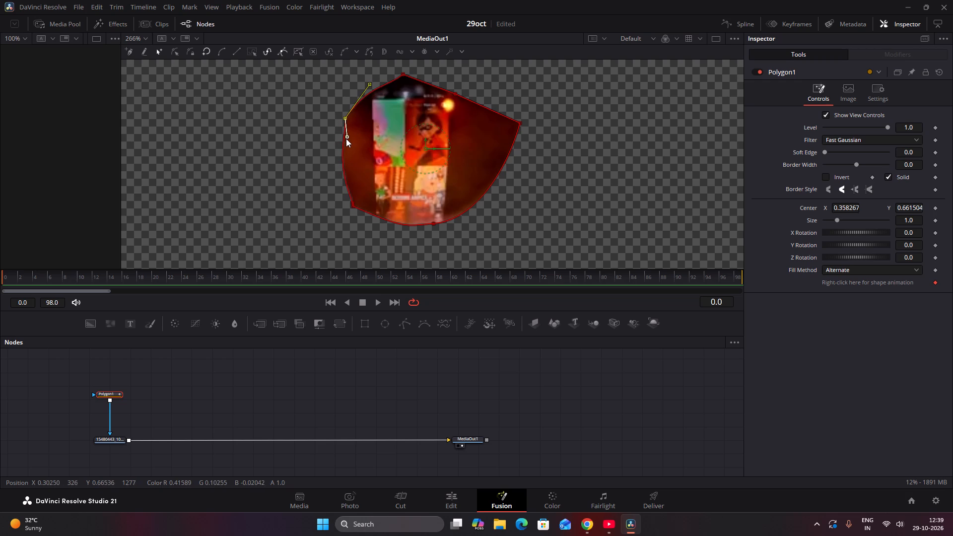
left_click_drag(347, 136, 342, 138)
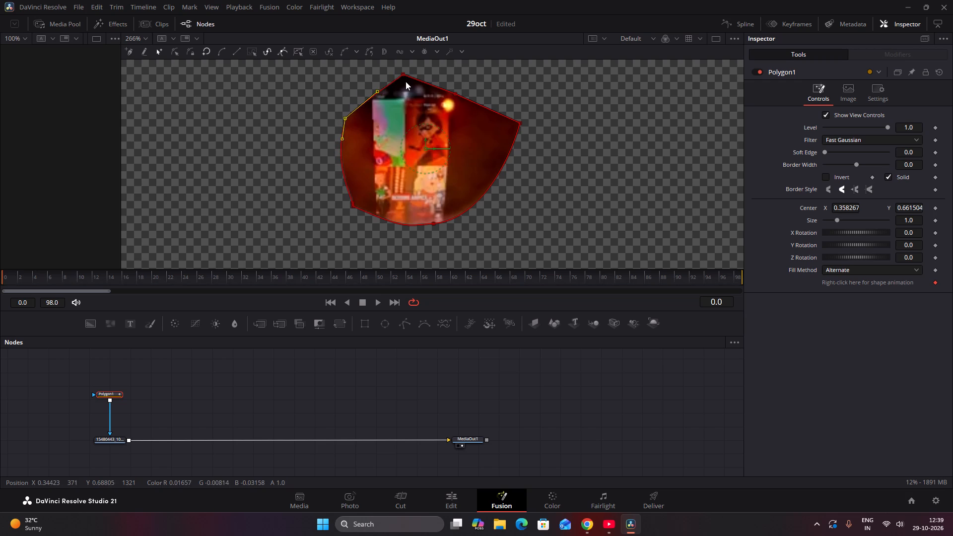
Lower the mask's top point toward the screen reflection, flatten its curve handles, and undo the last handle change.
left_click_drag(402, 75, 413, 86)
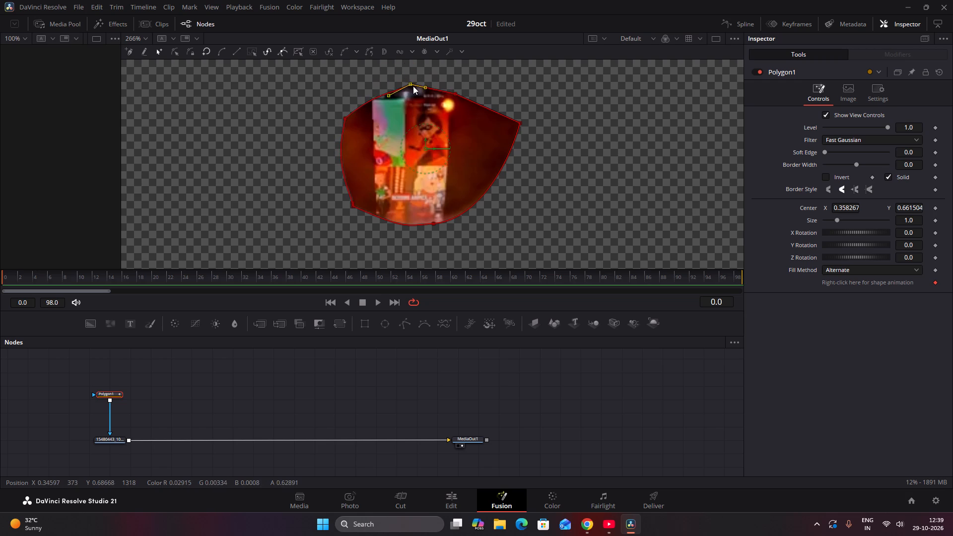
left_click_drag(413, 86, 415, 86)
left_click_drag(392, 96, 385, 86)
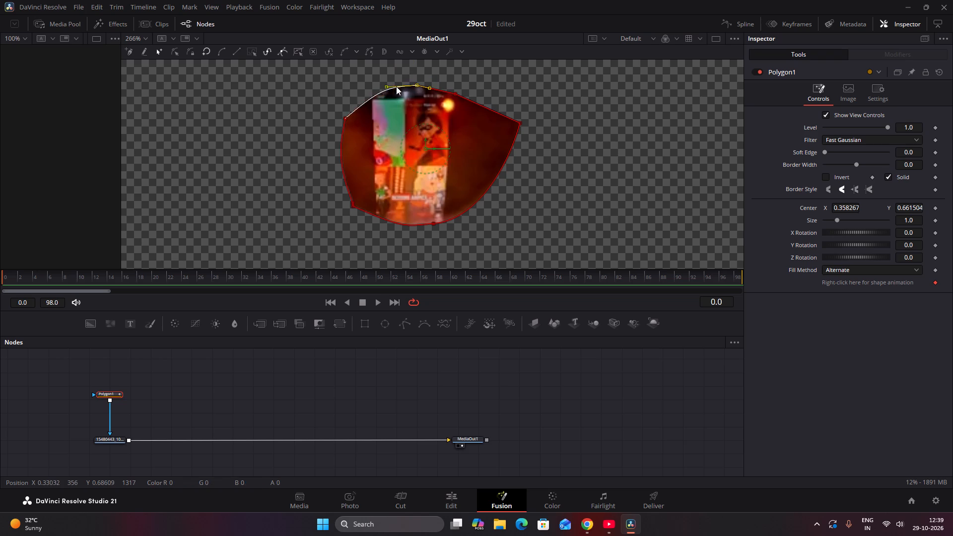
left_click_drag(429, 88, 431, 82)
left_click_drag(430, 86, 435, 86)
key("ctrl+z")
Move the mask's top and upper-left points out to the iris's edge and round the curve between them with their handles.
middle_click_drag(411, 140, 415, 157)
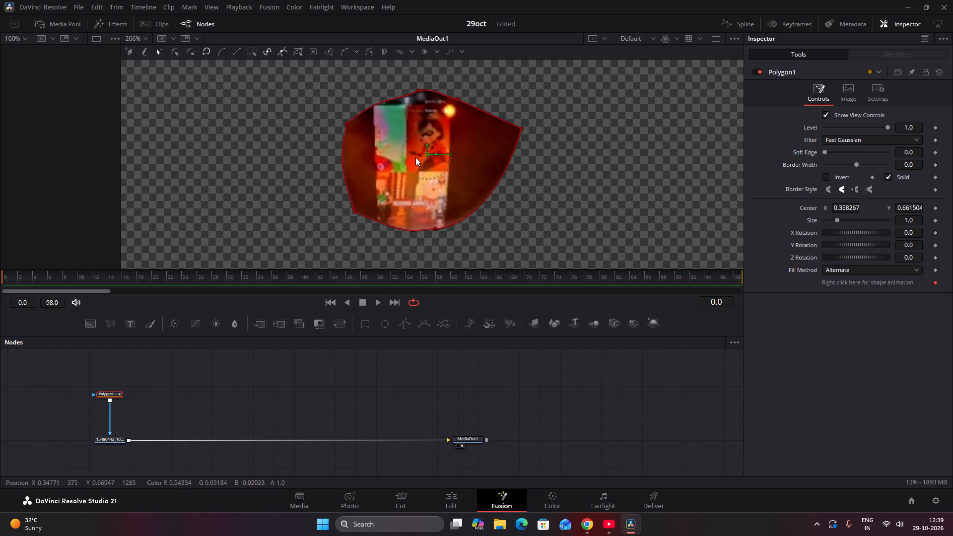
middle_click_drag(415, 157, 436, 208)
left_click_drag(440, 149, 431, 85)
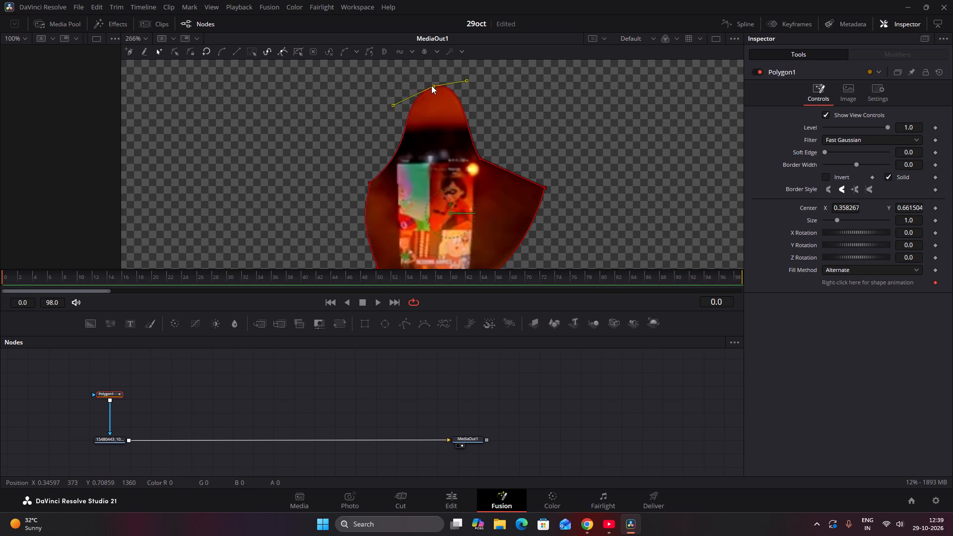
left_click_drag(431, 85, 426, 66)
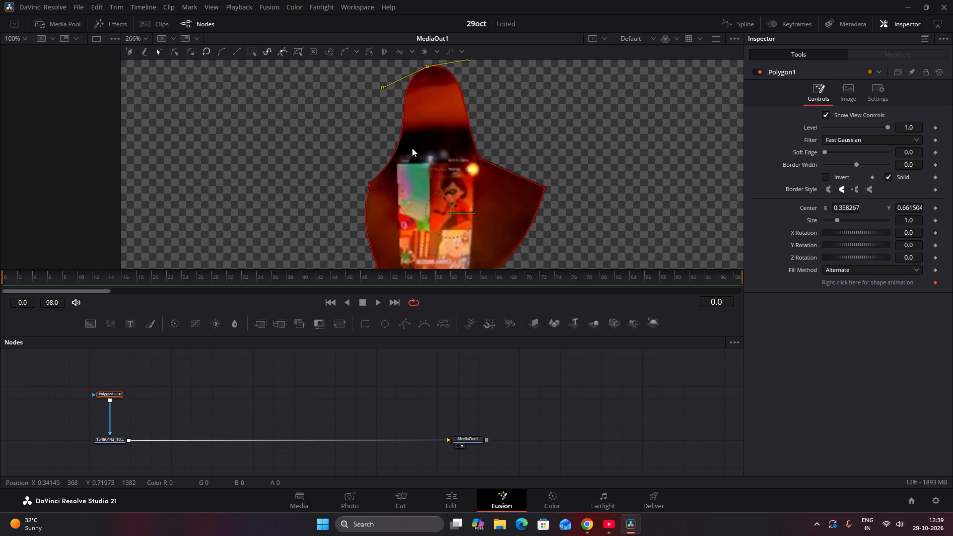
left_click_drag(371, 182, 311, 179)
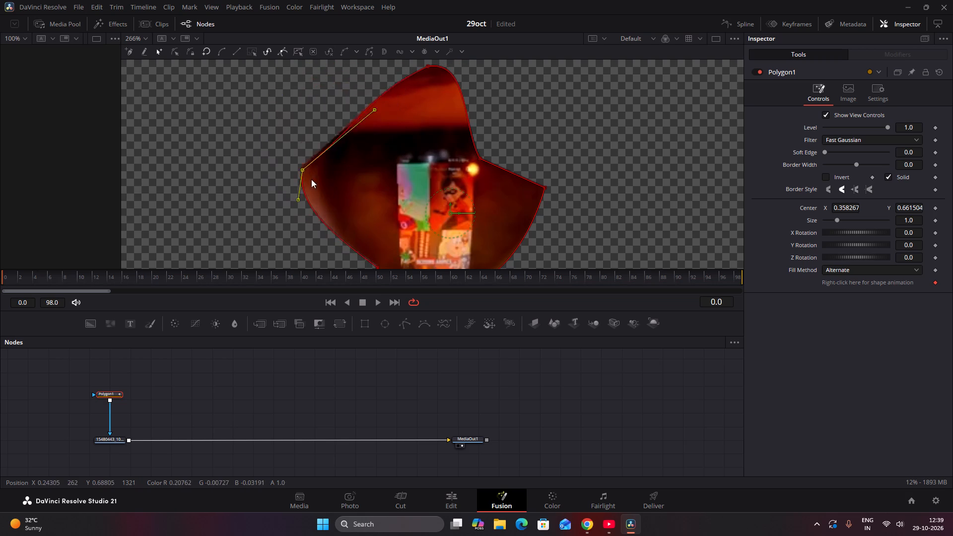
left_click_drag(311, 179, 351, 196)
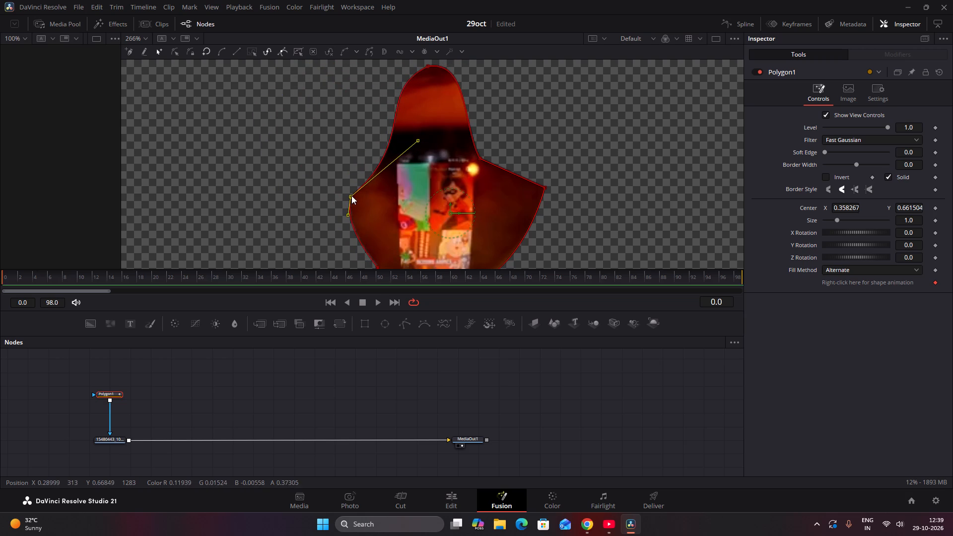
left_click_drag(351, 196, 352, 196)
left_click_drag(428, 67, 427, 125)
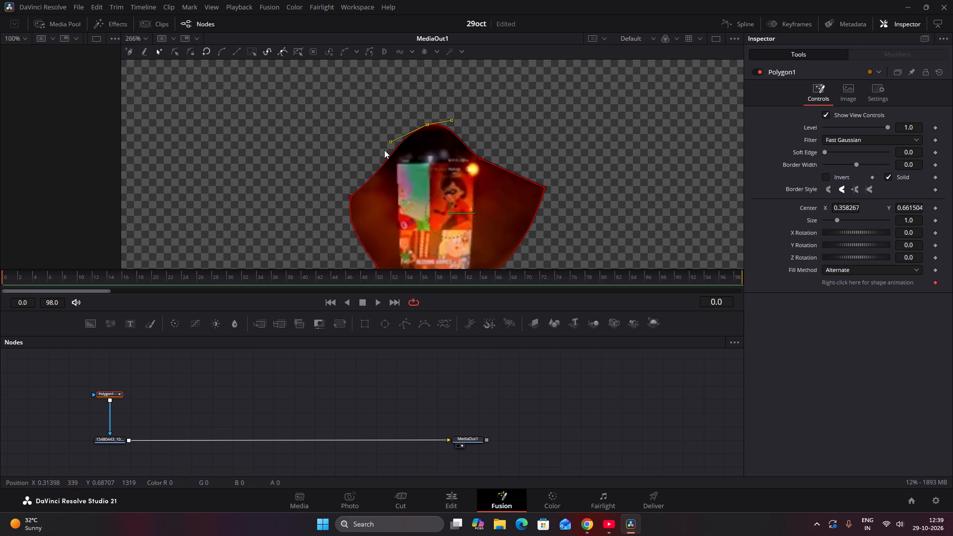
left_click_drag(389, 141, 343, 133)
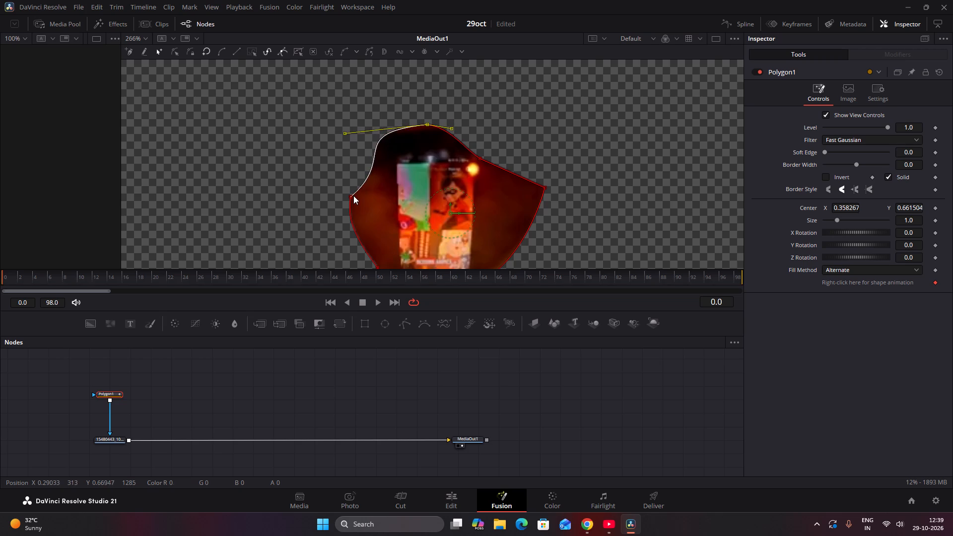
left_click(349, 196)
left_click_drag(397, 158, 363, 169)
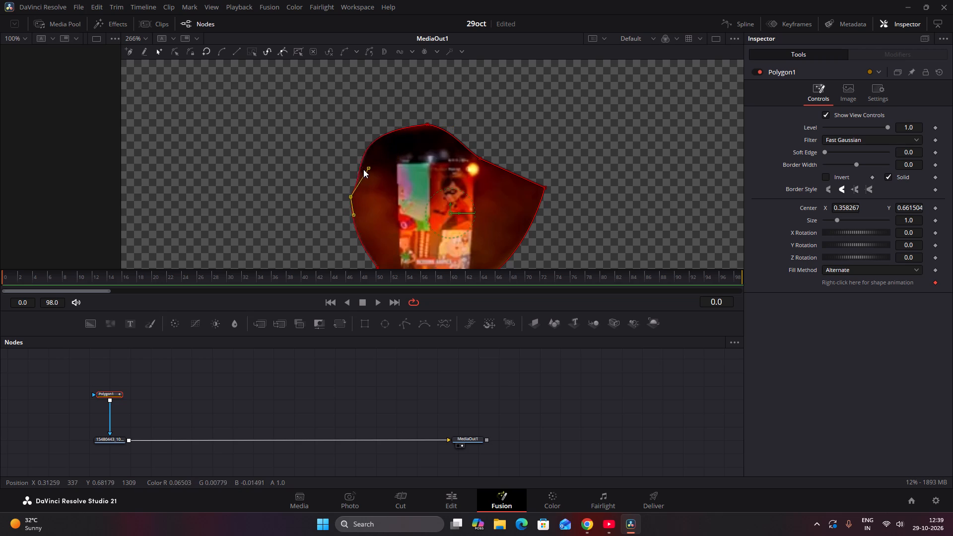
left_click_drag(363, 169, 361, 183)
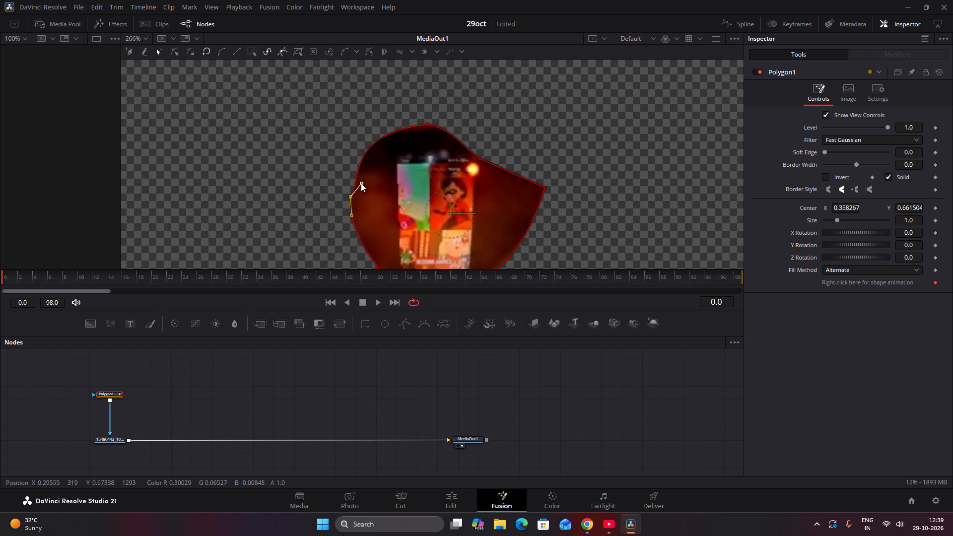
left_click_drag(428, 125, 436, 125)
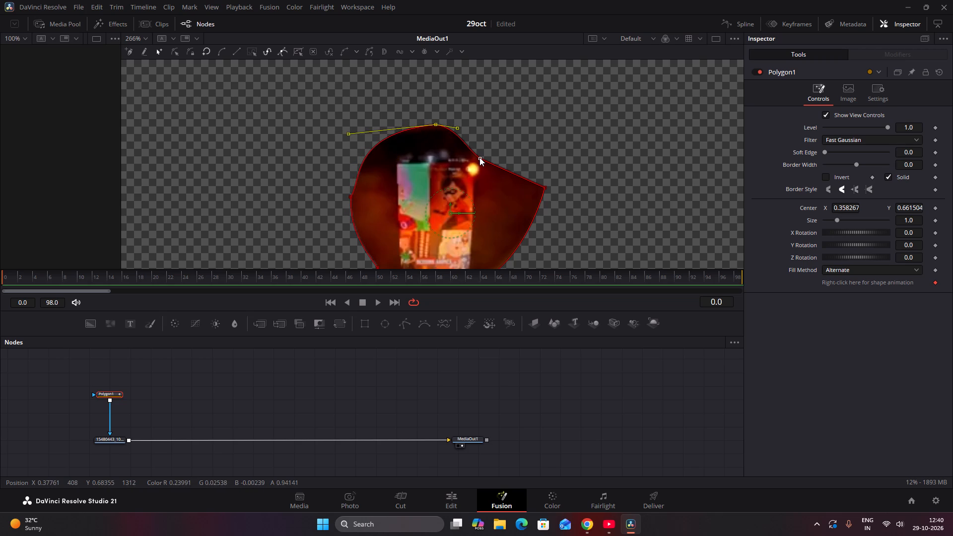
Pull the upper-right point outward, move the right point slightly inward, and round both with their handles to follow the iris.
left_click_drag(479, 157, 502, 138)
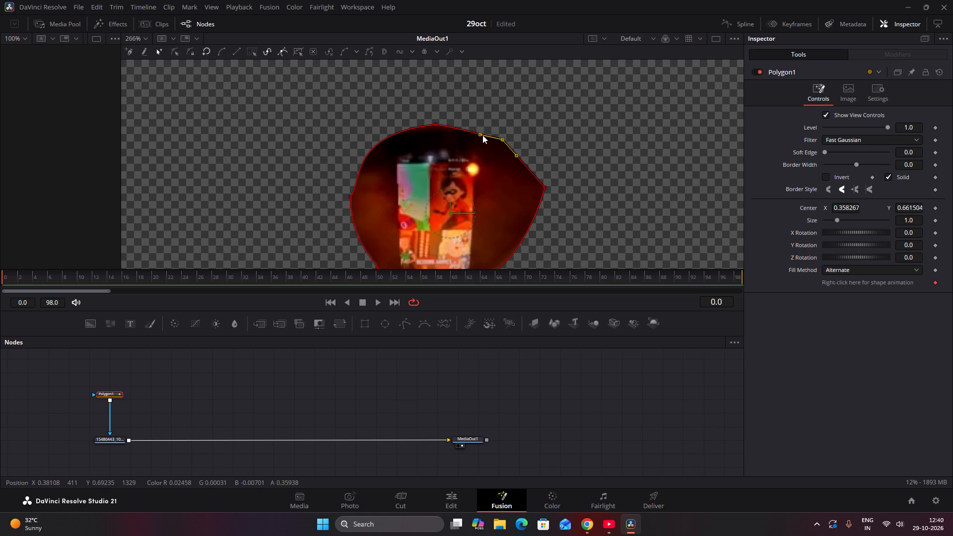
left_click_drag(481, 134, 480, 125)
left_click_drag(518, 157, 524, 157)
left_click_drag(543, 188, 536, 193)
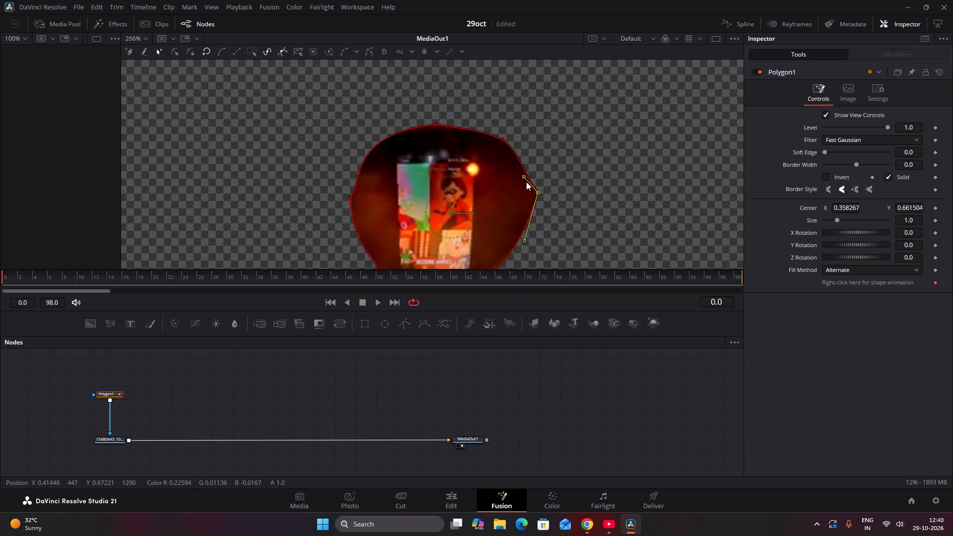
left_click_drag(524, 176, 534, 164, "ctrl")
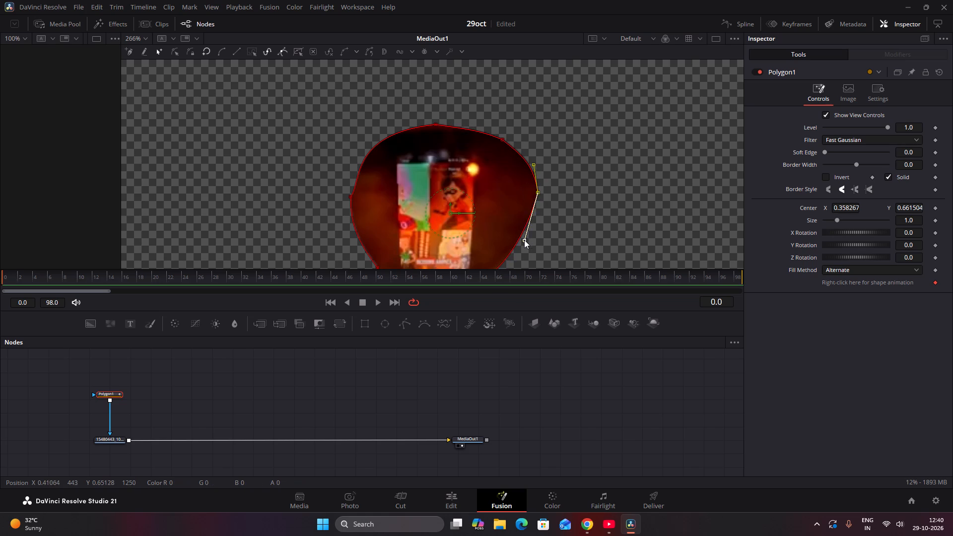
left_click_drag(524, 240, 534, 244, "ctrl")
left_click_drag(539, 192, 535, 199)
Smooth the left point's curve with its handles and shift the selected left and right side points slightly down.
left_click(350, 198, "ctrl")
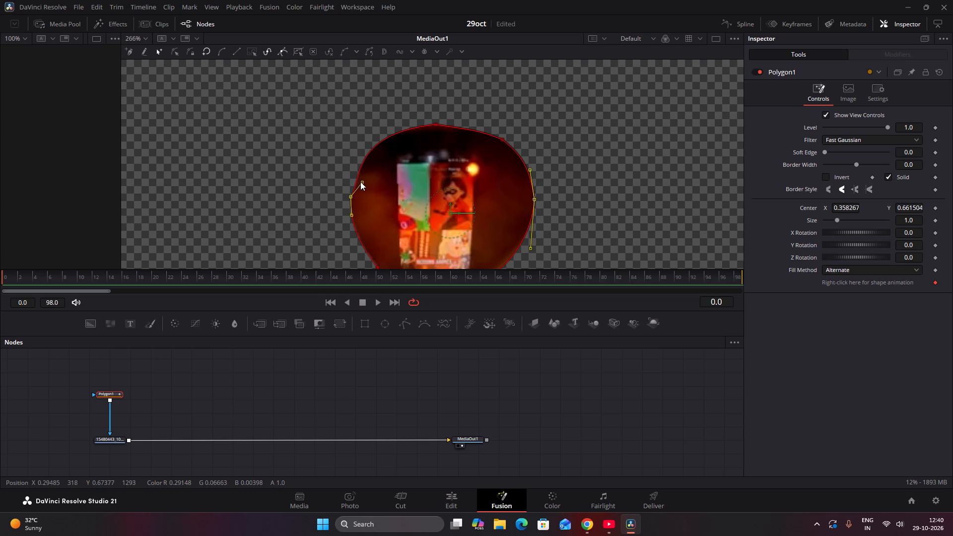
left_click_drag(361, 182, 354, 181, "ctrl")
left_click_drag(351, 215, 351, 221, "ctrl")
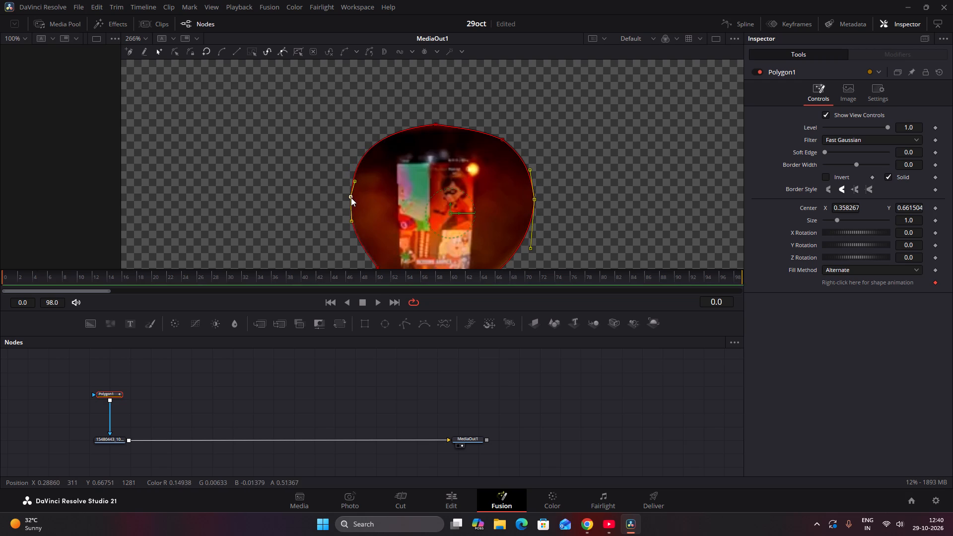
left_click_drag(351, 198, 350, 207)
left_click(560, 177)
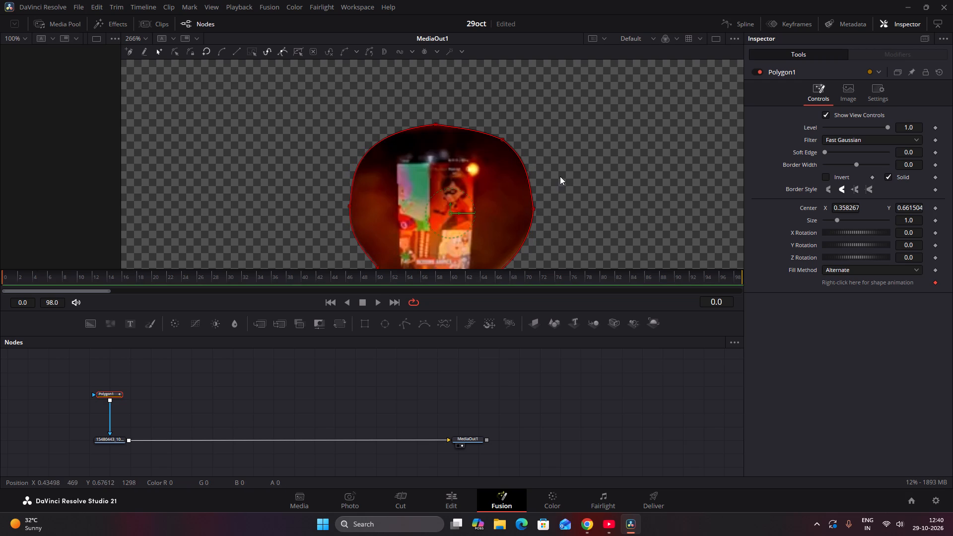
Move the mask's lower-left point outward to the iris's edge to fill out the lower-left curve.
left_click(502, 140)
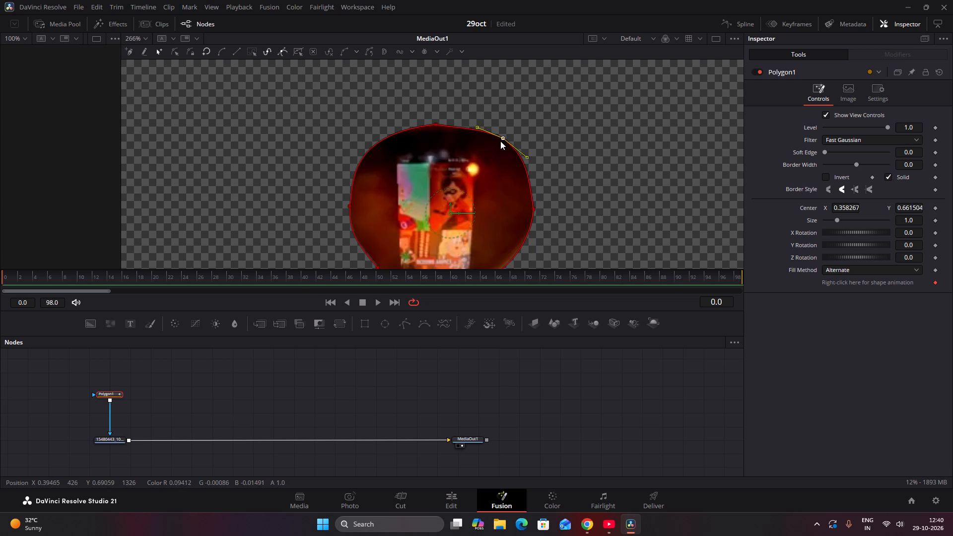
scroll(499, 142, "down", 4)
left_click_drag(376, 148, 376, 147)
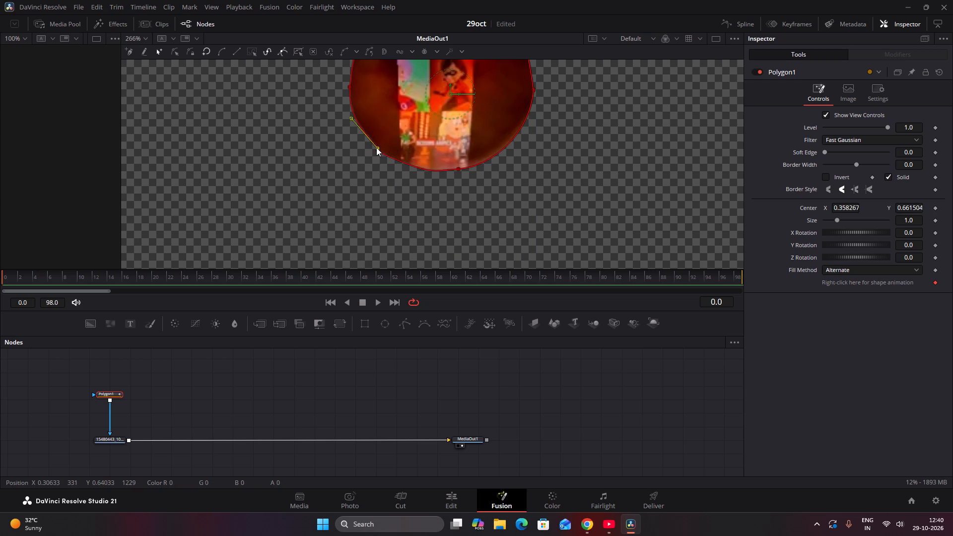
left_click_drag(376, 147, 366, 143)
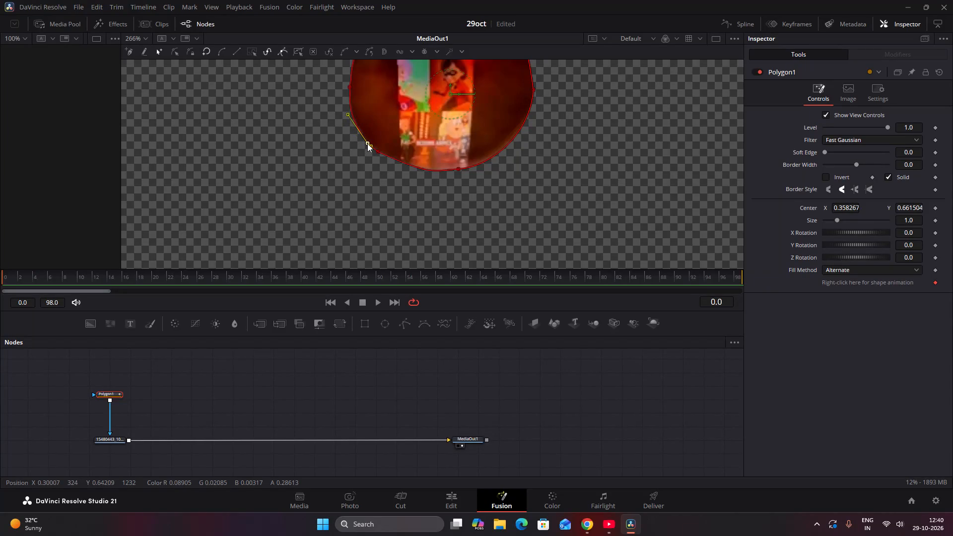
left_click(368, 144, "alt")
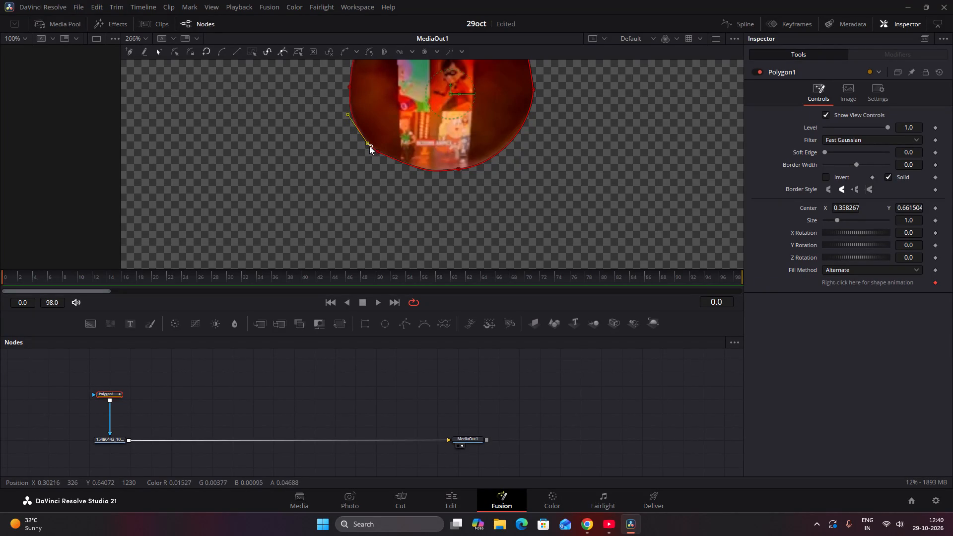
left_click(371, 146)
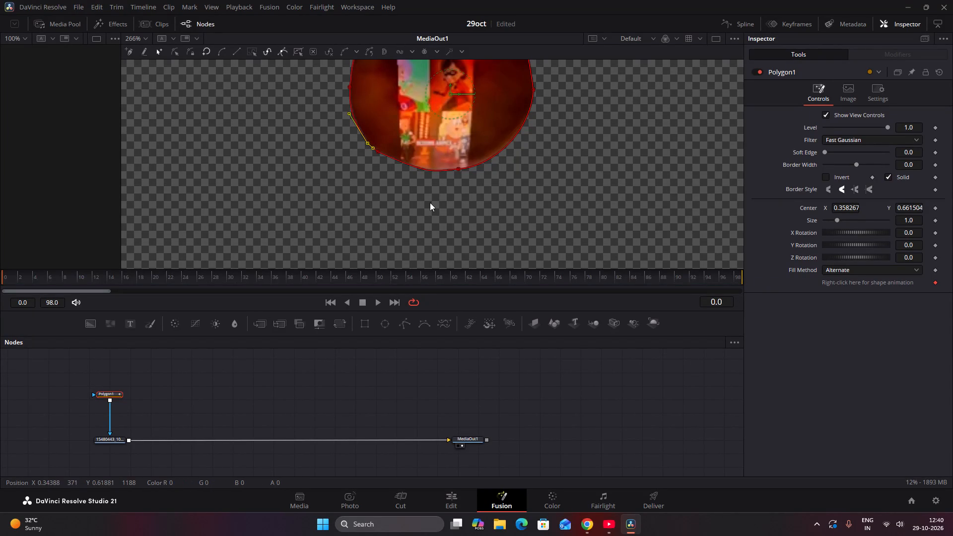
Invert the polygon mask so the iris is cut out of the face.
scroll(430, 202, "down", 4)
scroll(430, 202, "up", 5)
scroll(428, 203, "down", 4, "ctrl")
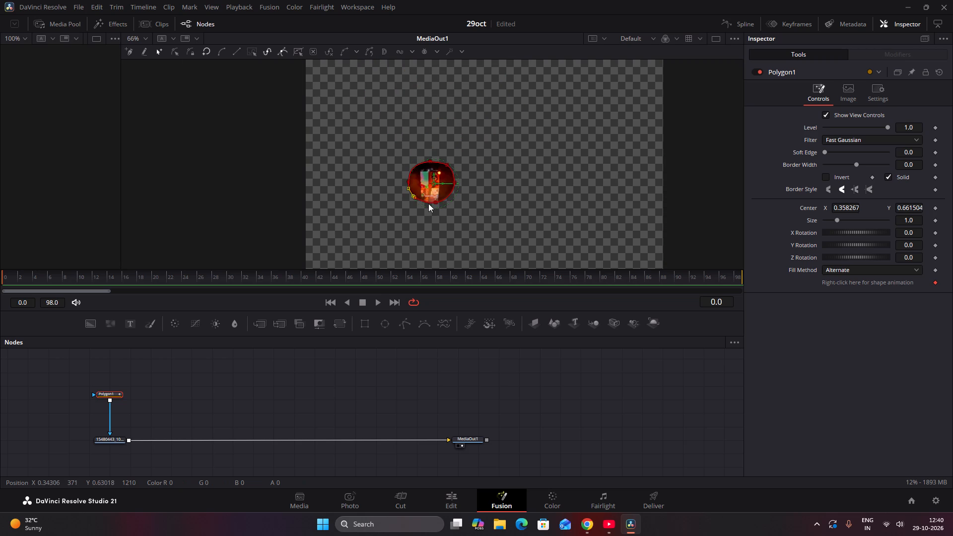
scroll(449, 144, "down", 3, "ctrl")
scroll(437, 185, "up", 2, "ctrl")
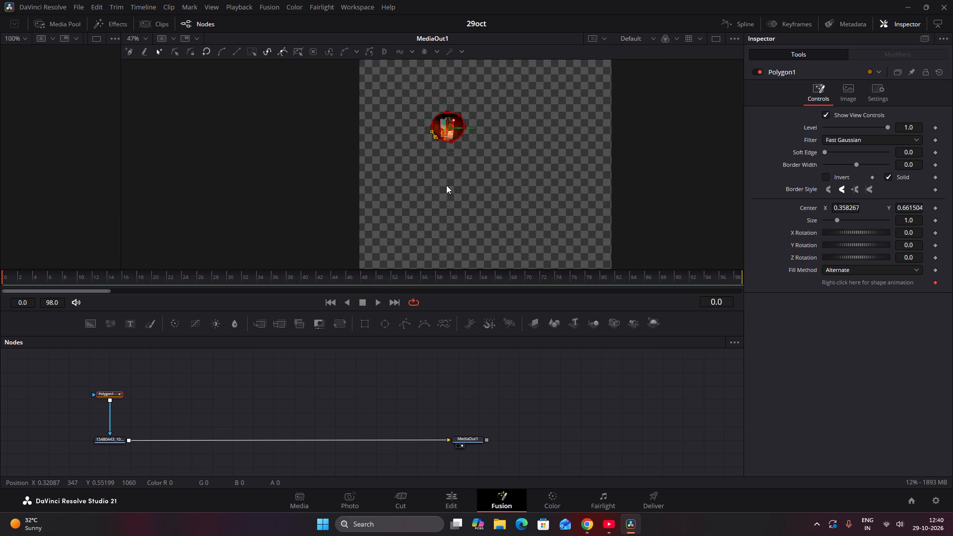
left_click(829, 179)
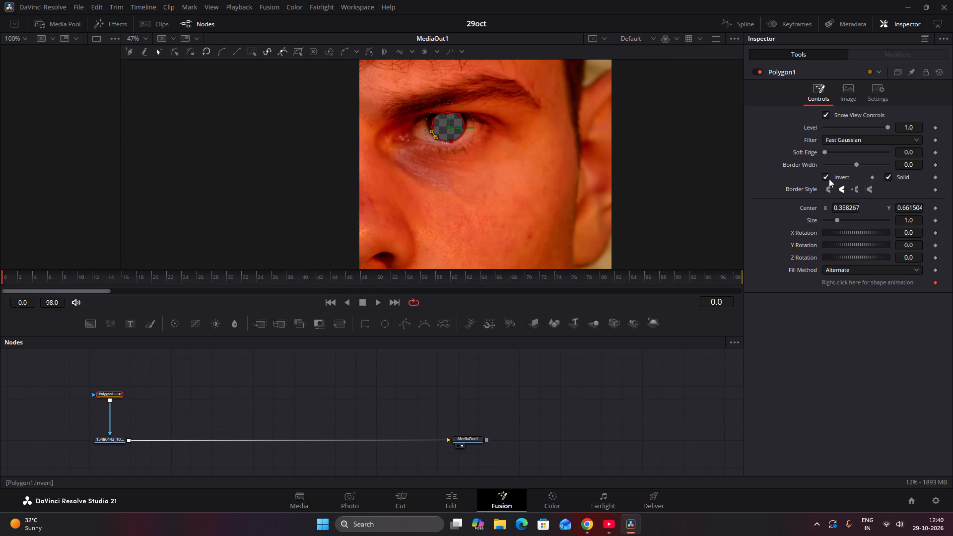
Add an Image Plane 3D node and insert it into the connection between the masked face clip and MediaOut1.
left_click(382, 398)
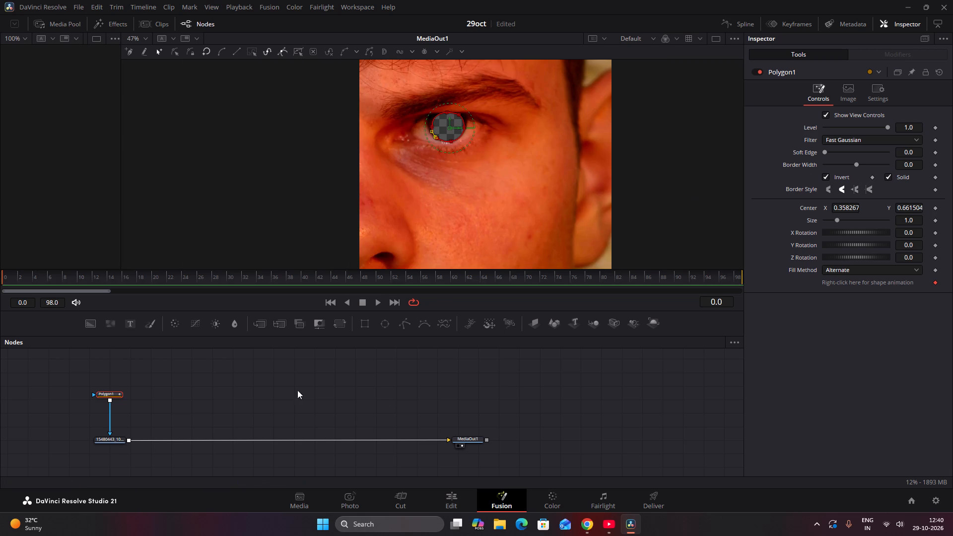
left_click(180, 392)
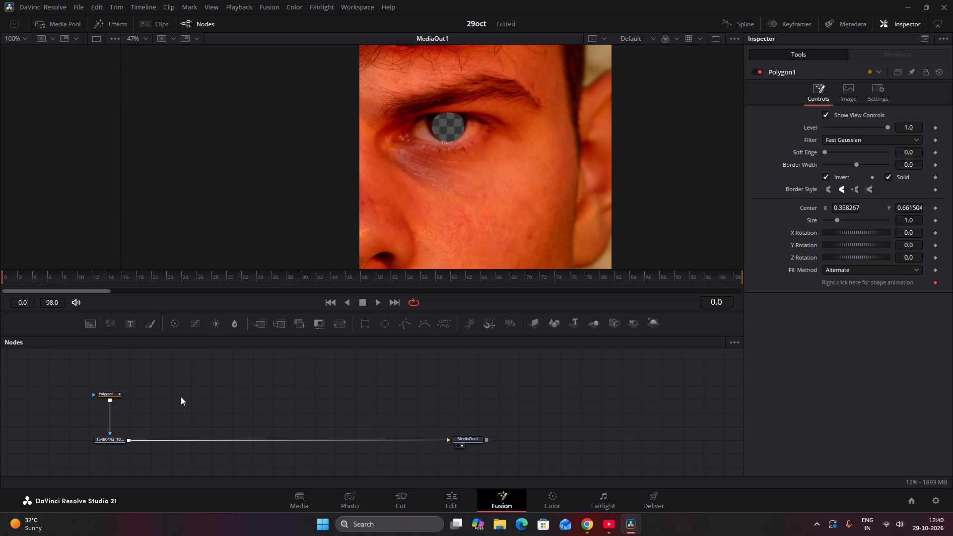
key("shift+space")
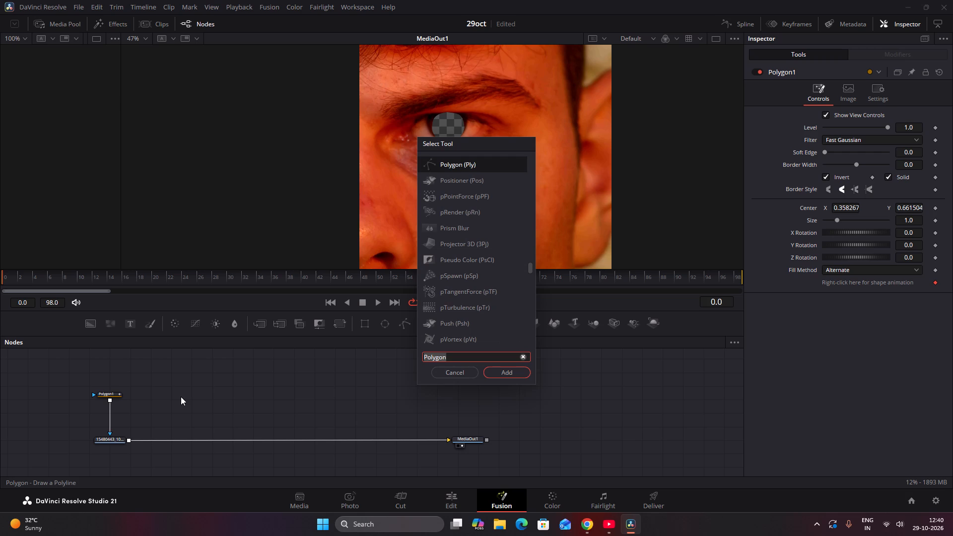
type("IMAGE")
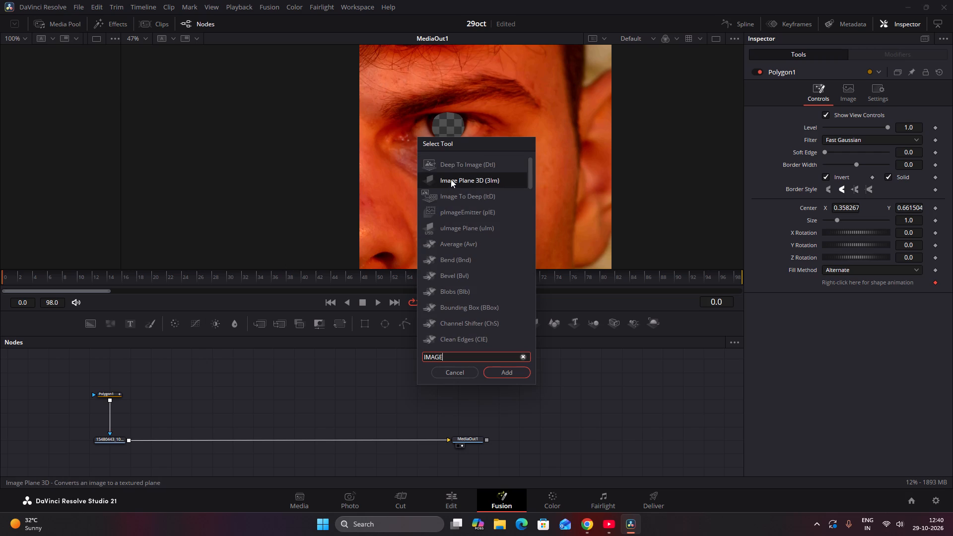
scroll(463, 252, "down", 4)
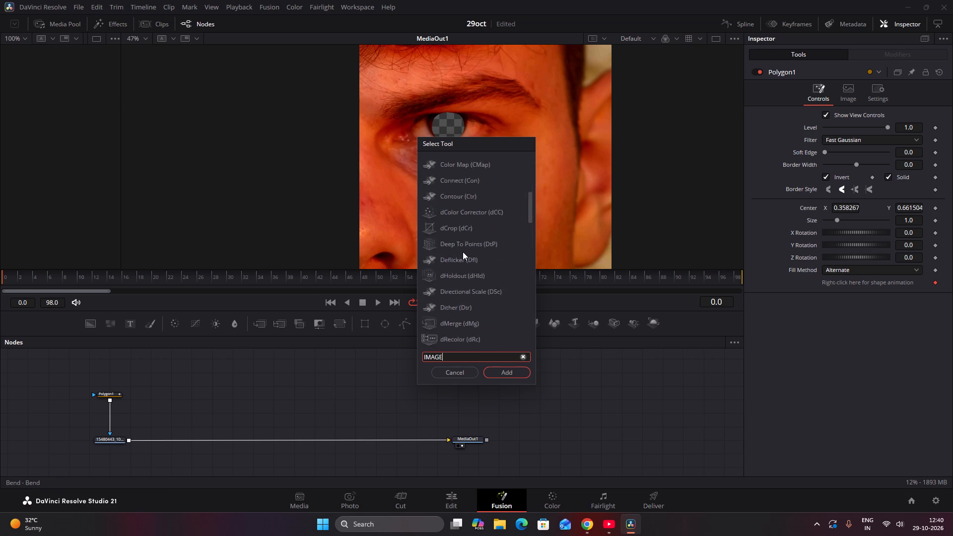
scroll(463, 252, "down", 13)
scroll(463, 252, "up", 1)
scroll(463, 252, "down", 6)
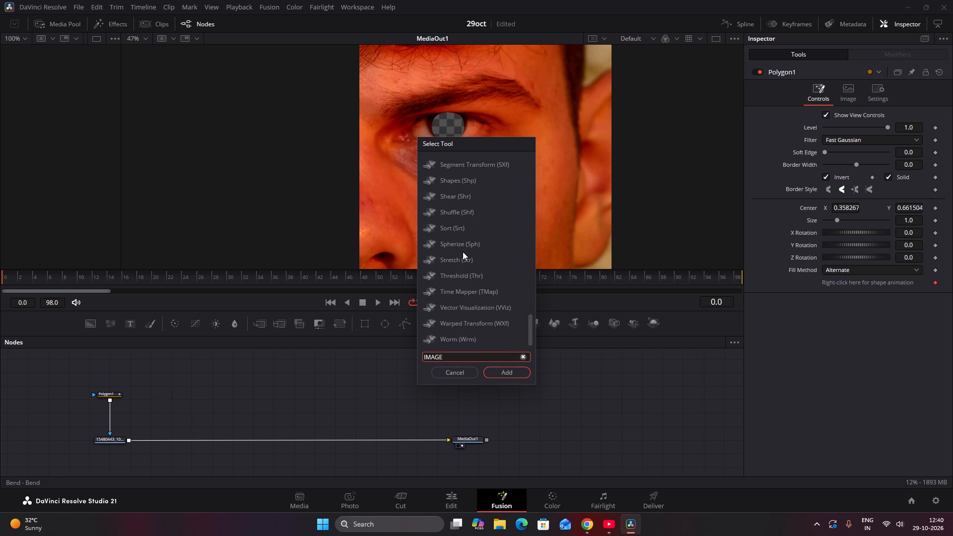
scroll(463, 252, "down", 10)
scroll(463, 252, "up", 14)
scroll(462, 252, "down", 1)
scroll(462, 252, "up", 6)
scroll(462, 252, "down", 2)
scroll(462, 252, "up", 4)
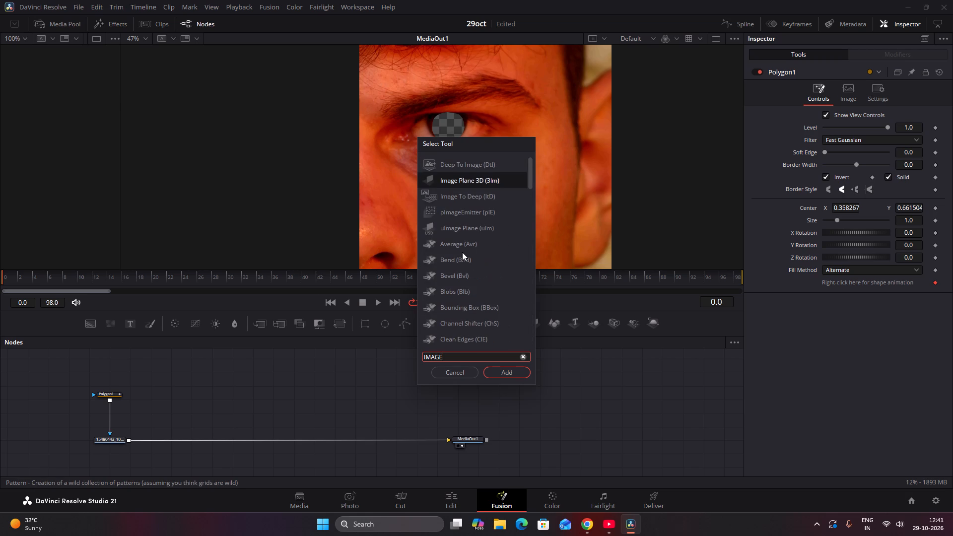
scroll(462, 252, "down", 2)
scroll(462, 252, "up", 3)
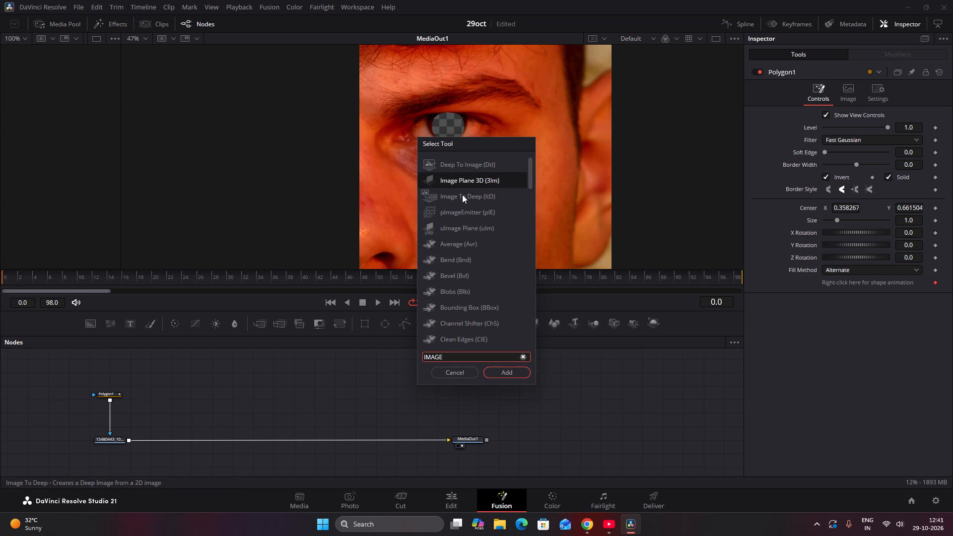
left_click(461, 183)
left_click(494, 373)
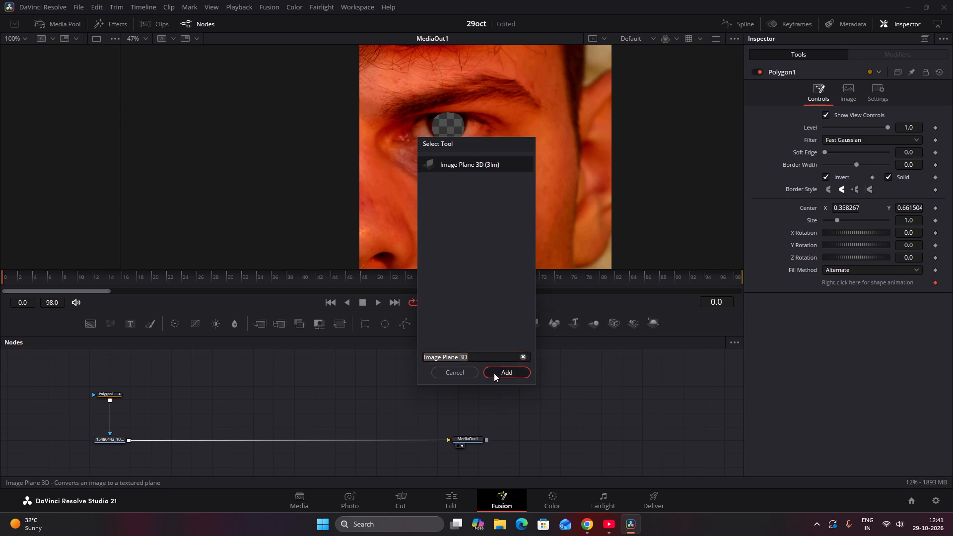
left_click_drag(183, 390, 179, 439)
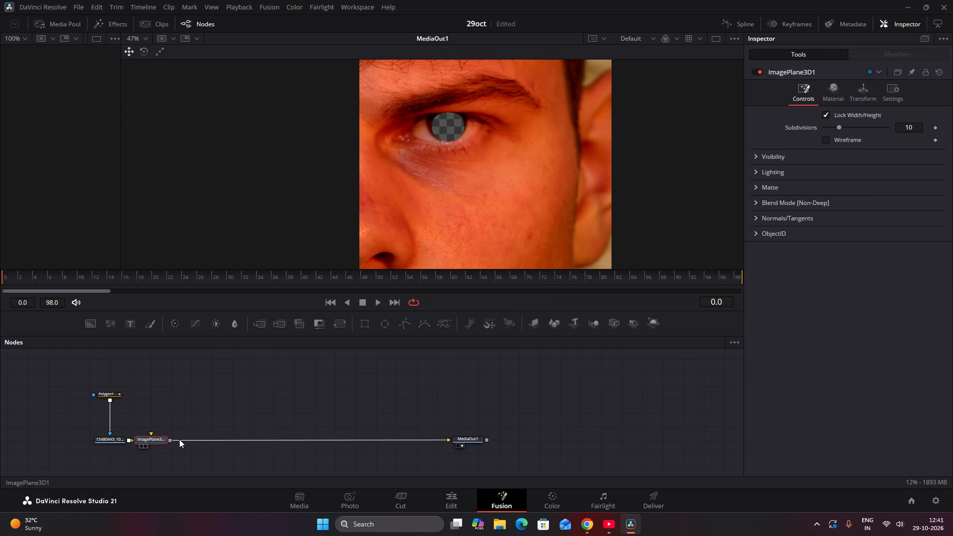
Add a Renderer 3D node and insert it into the connection between the Image Plane 3D node and MediaOut1.
left_click(239, 407)
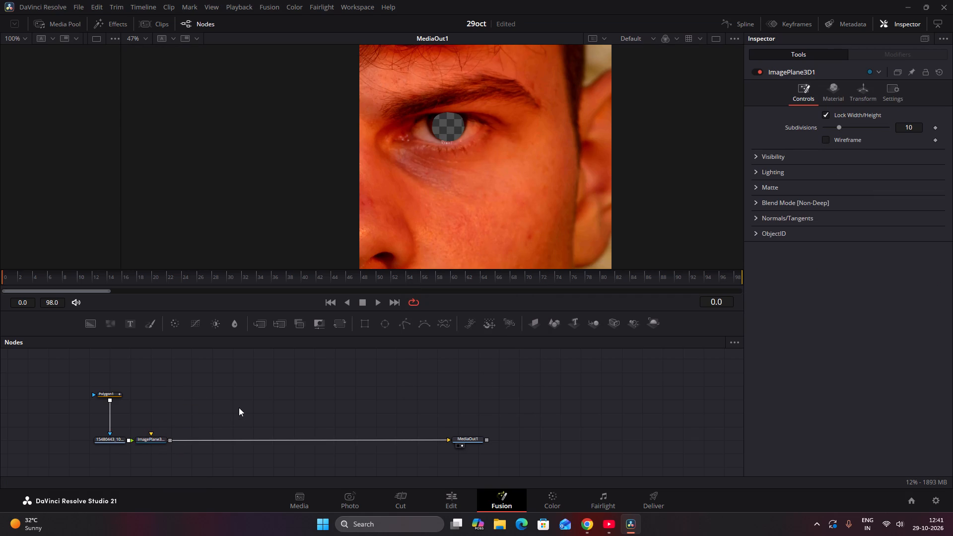
type("3D")
key("shift+space")
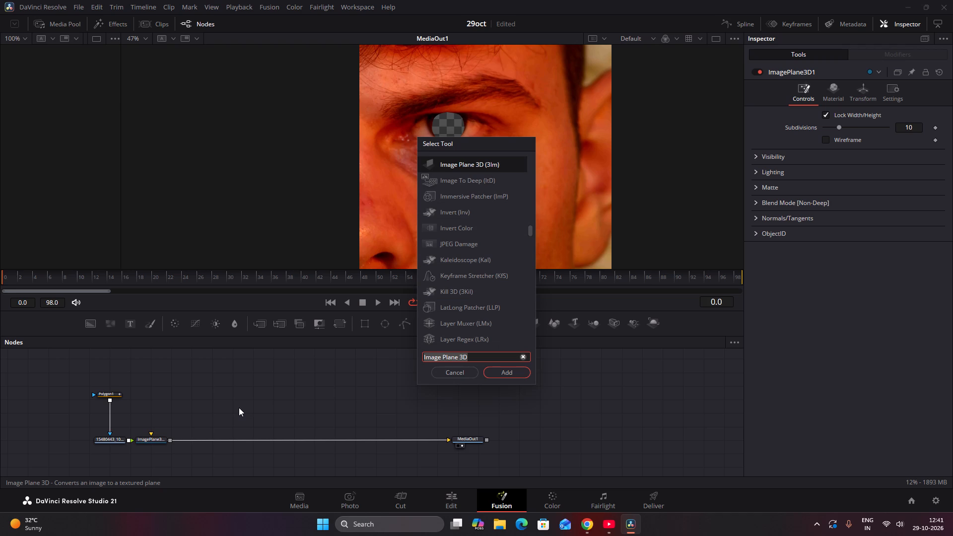
type("3DREN")
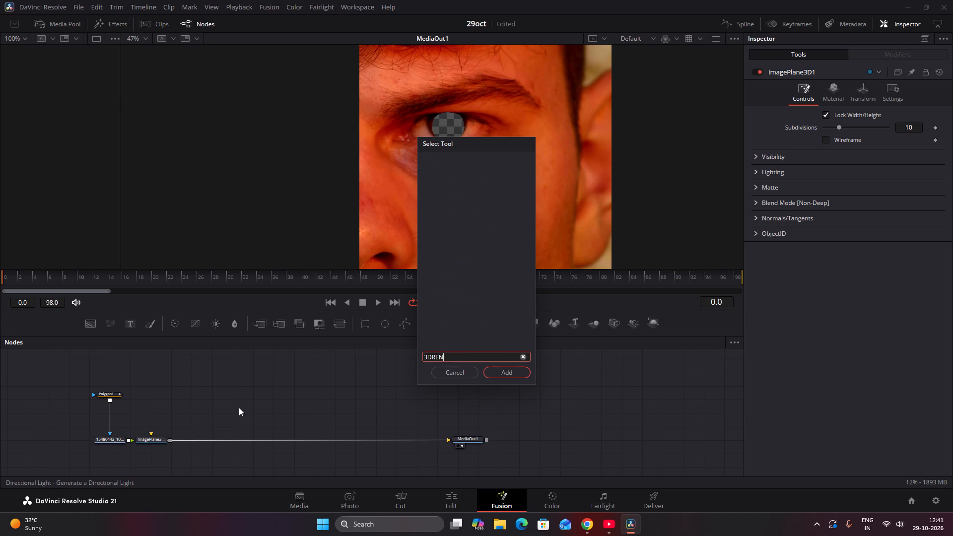
key("BackSpace")
key("BackSpace")
key("BackSpace")
key("BackSpace")
key("BackSpace")
type("RENDE")
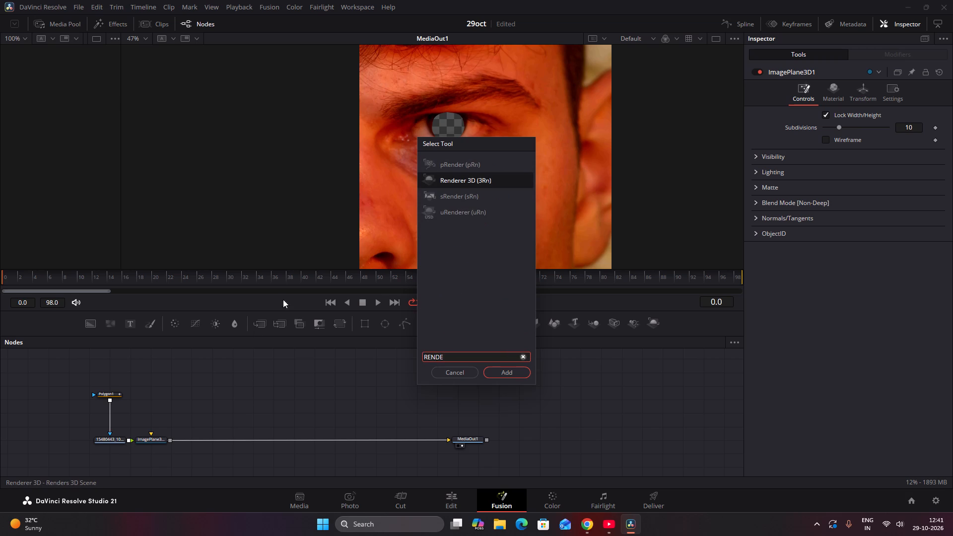
left_click(459, 183)
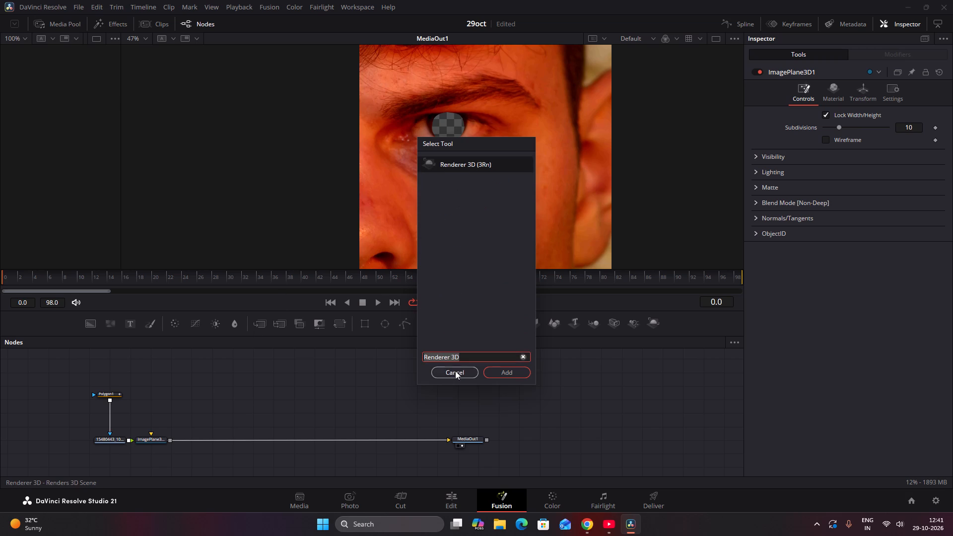
left_click(496, 371)
left_click_drag(241, 407, 300, 434)
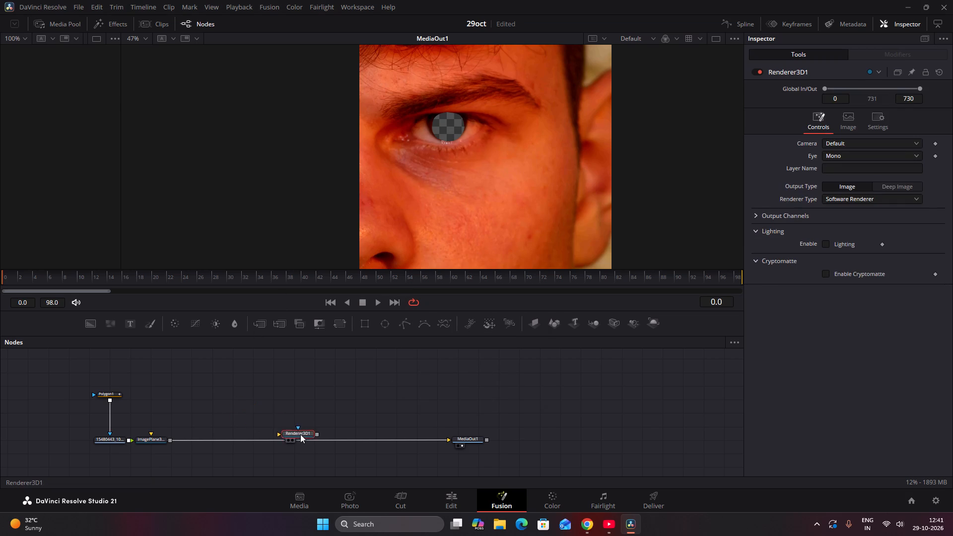
left_click_drag(300, 434, 306, 441)
Add a Camera 3D node and place it above the Renderer 3D node.
left_click(283, 395)
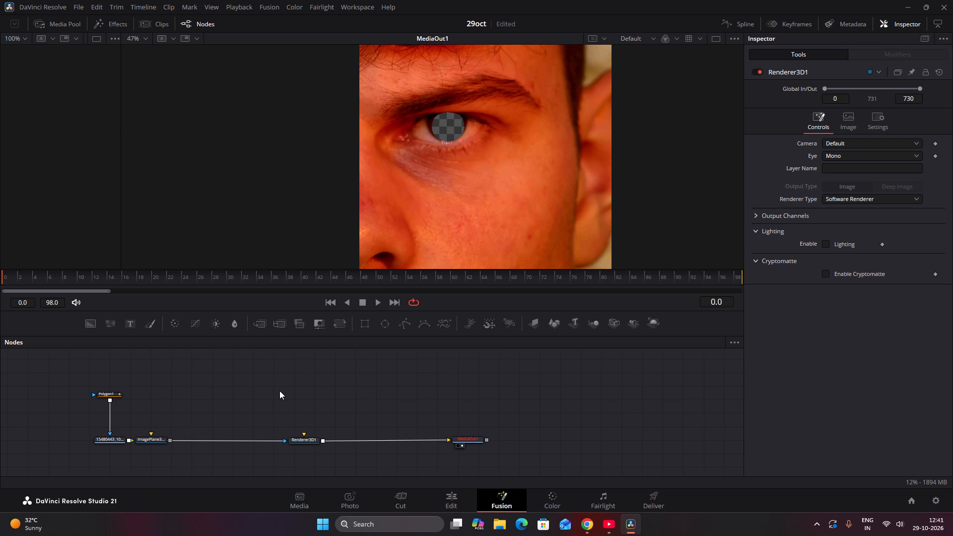
key("space")
type("CAMER")
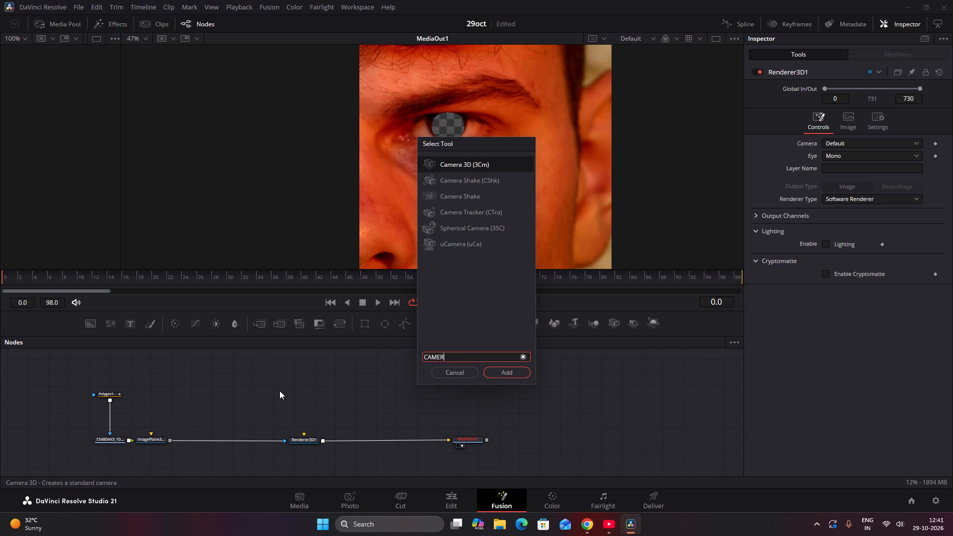
left_click(464, 167)
left_click(495, 372)
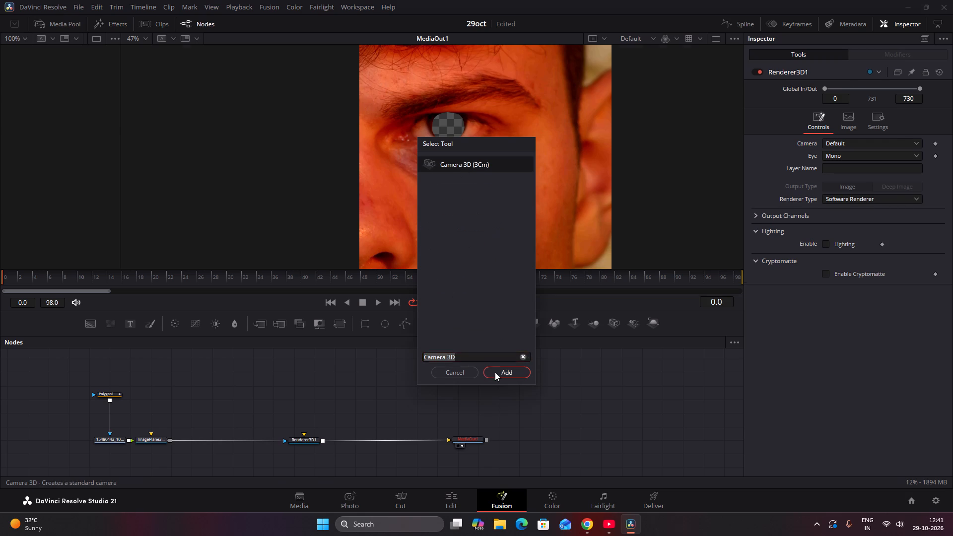
left_click_drag(291, 393, 307, 397)
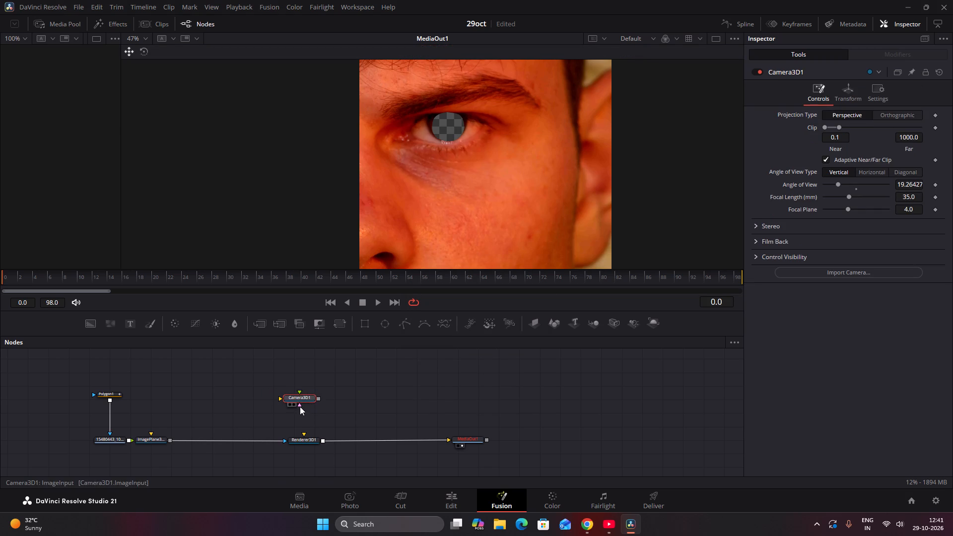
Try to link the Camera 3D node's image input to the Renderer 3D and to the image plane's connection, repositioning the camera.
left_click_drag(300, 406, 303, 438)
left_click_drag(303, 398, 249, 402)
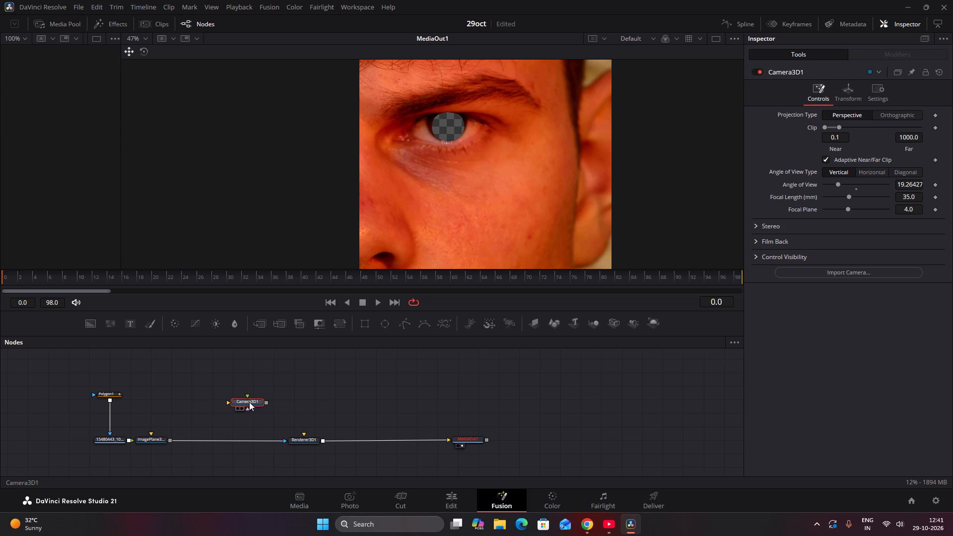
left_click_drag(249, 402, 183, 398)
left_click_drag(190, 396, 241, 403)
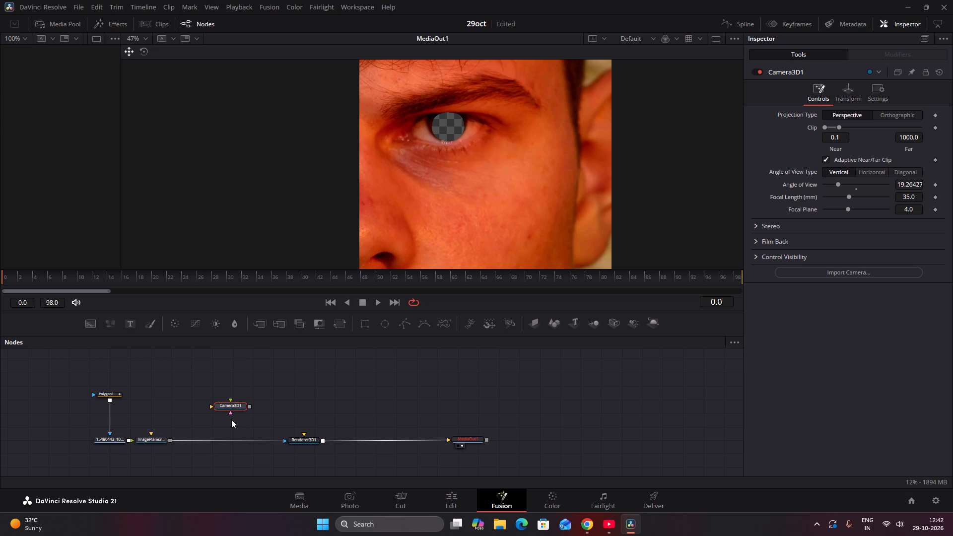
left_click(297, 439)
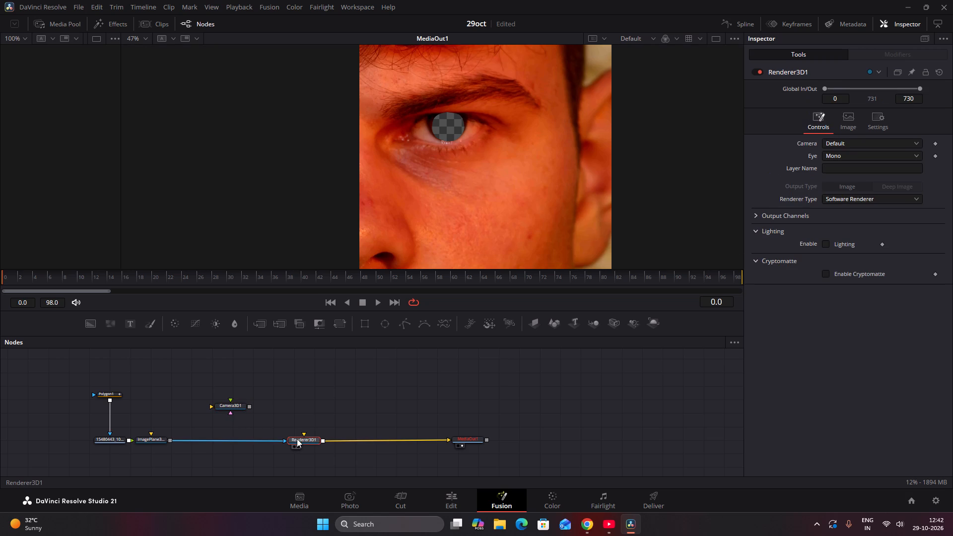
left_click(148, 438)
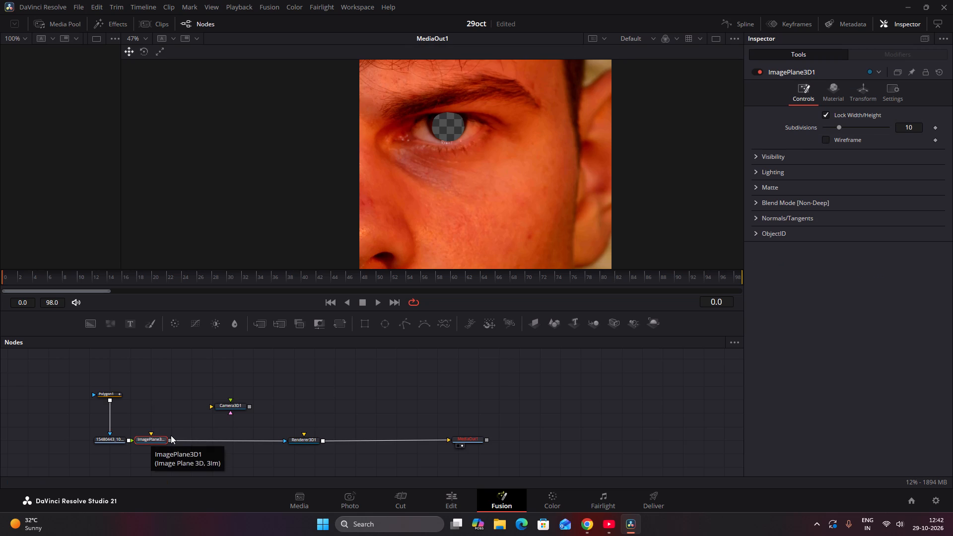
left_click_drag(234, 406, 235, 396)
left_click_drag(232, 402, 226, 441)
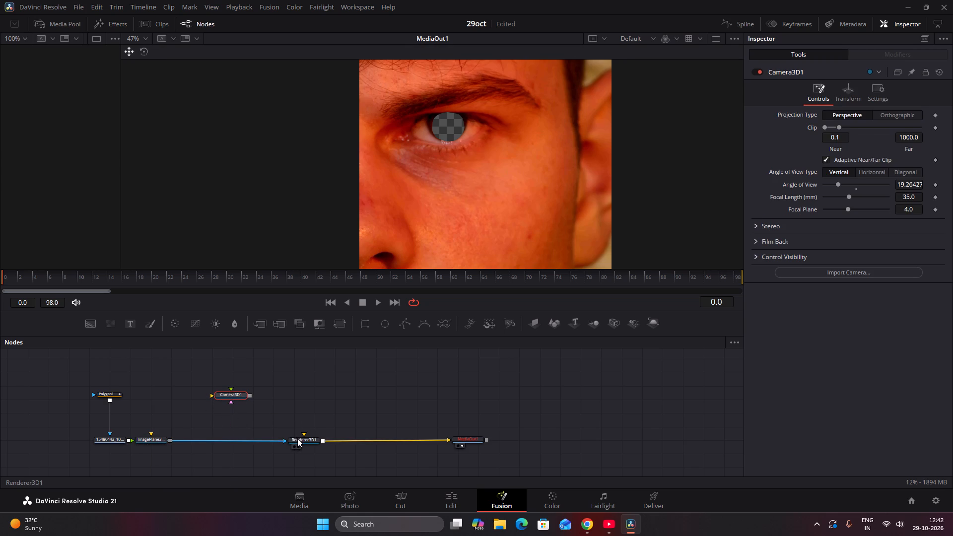
Space the Image Plane 3D node away from the clip and connect the Camera 3D node, placed above the Renderer 3D, to it.
left_click_drag(155, 440, 176, 439)
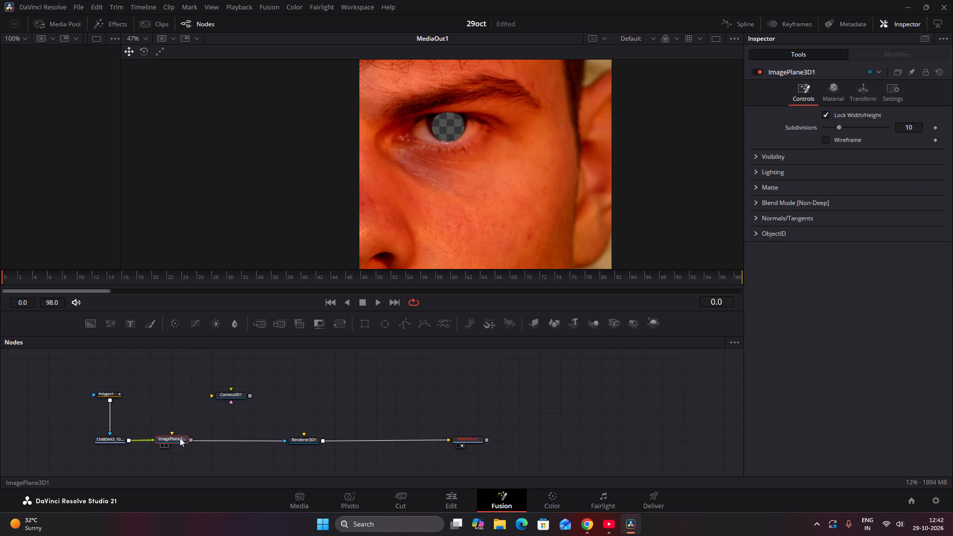
left_click(238, 394)
left_click(305, 439)
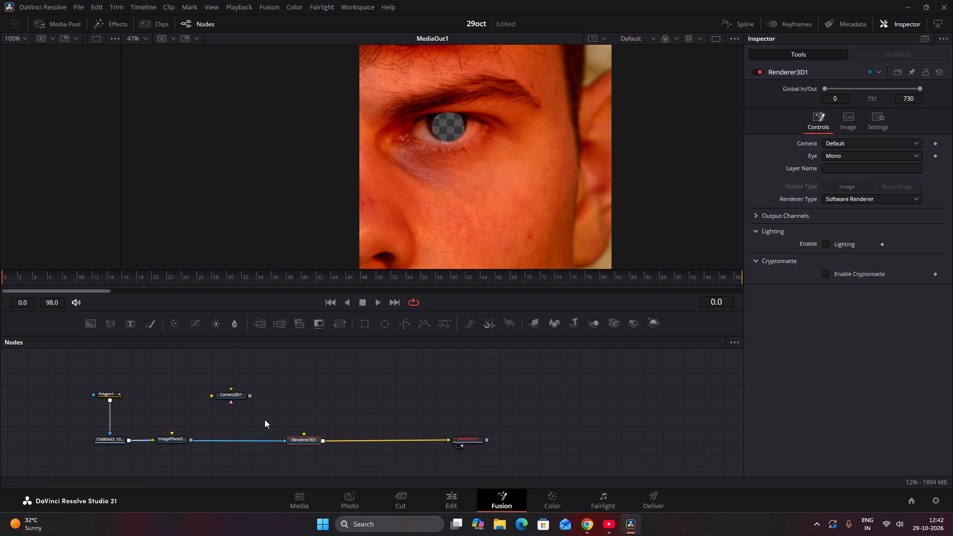
left_click_drag(235, 398, 305, 399)
left_click_drag(302, 433, 304, 394)
Examine the whole rendered frame in the MediaOut1 view with the Camera 3D node selected.
left_click(307, 396)
scroll(425, 184, "down", 5)
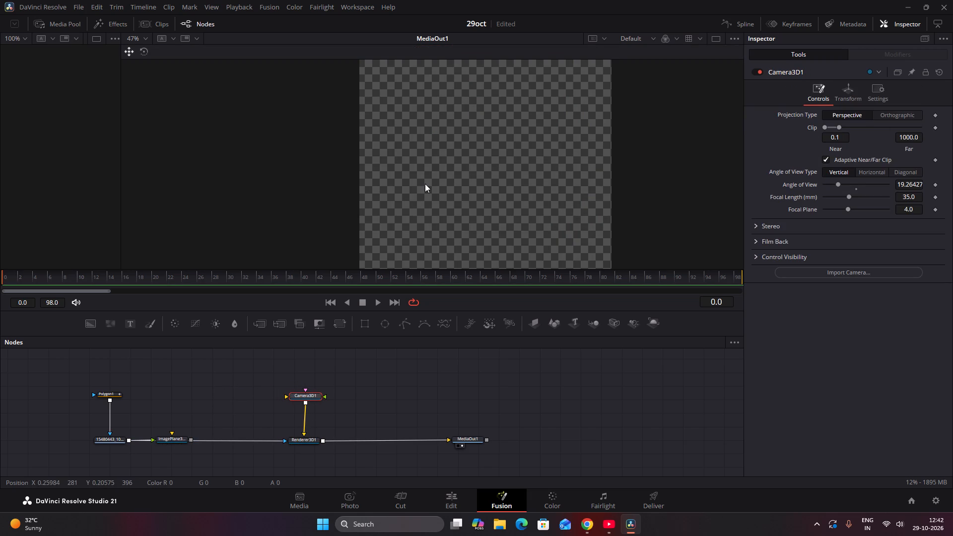
scroll(425, 184, "down", 6)
scroll(478, 173, "up", 7)
scroll(476, 175, "down", 3, "ctrl")
middle_click_drag(478, 156, 468, 171)
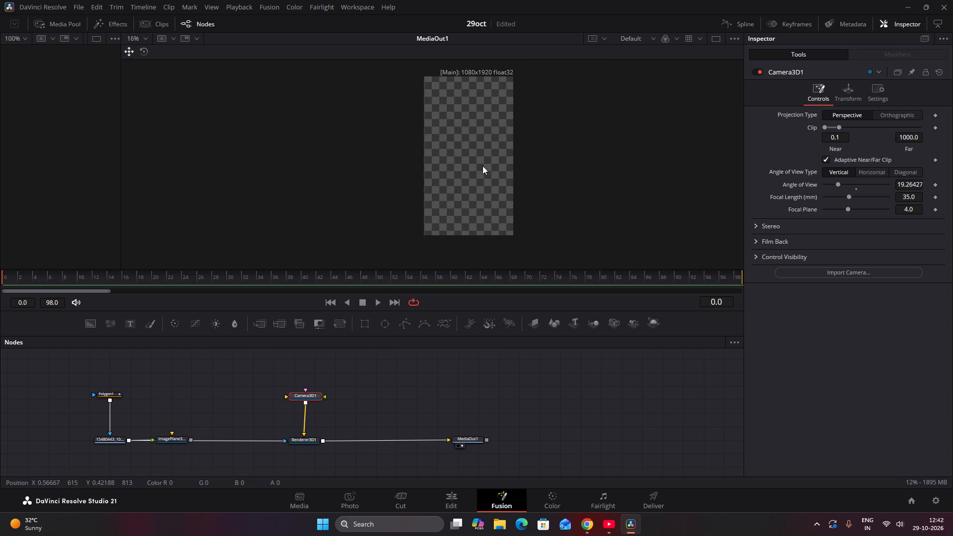
left_click(310, 398)
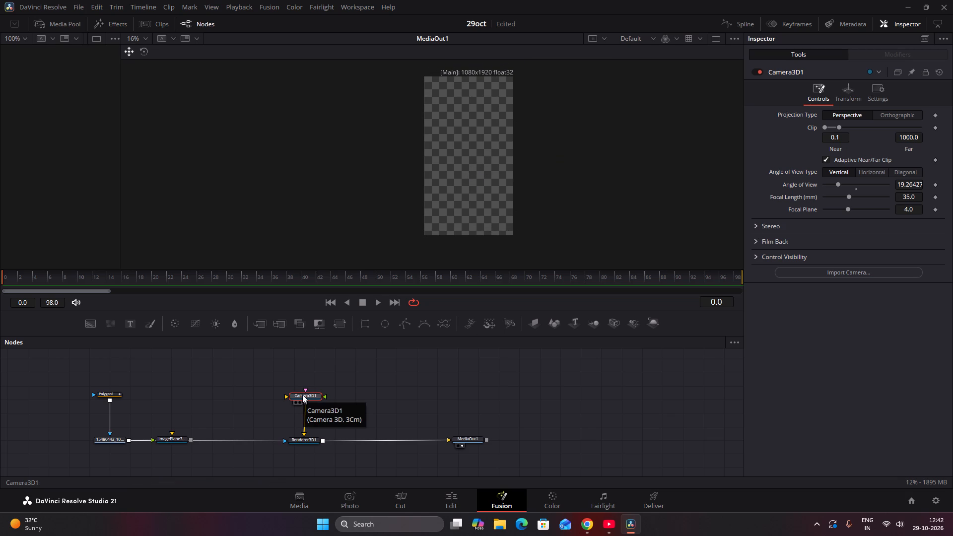
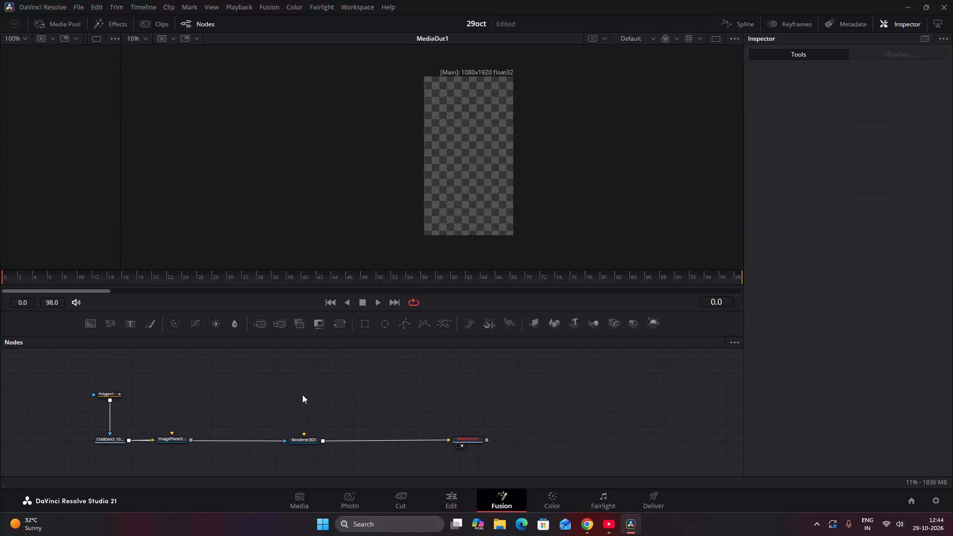
Space out the Image Plane 3D and Renderer 3D nodes and insert a Duplicate 3D node on the connection between them.
left_click(271, 389)
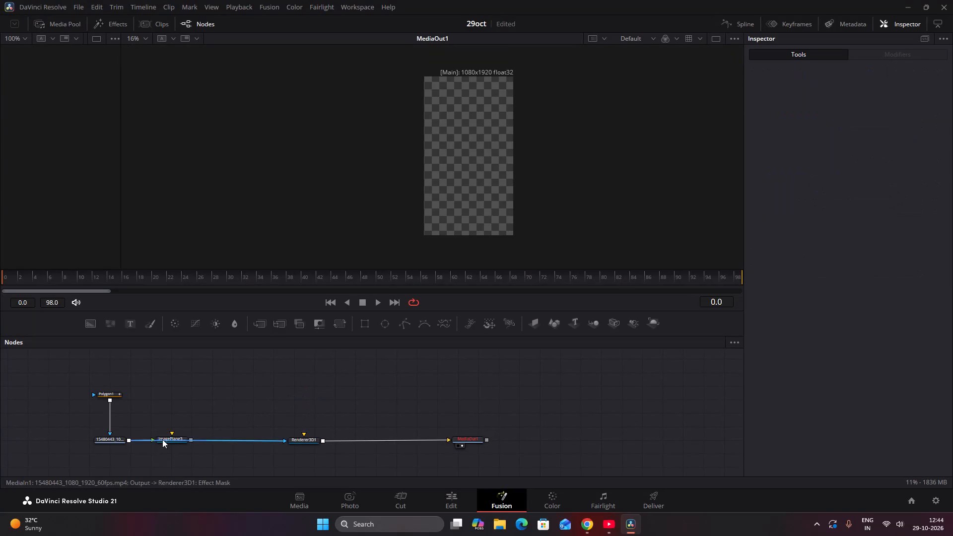
left_click_drag(169, 438, 151, 437)
left_click_drag(302, 439, 327, 437)
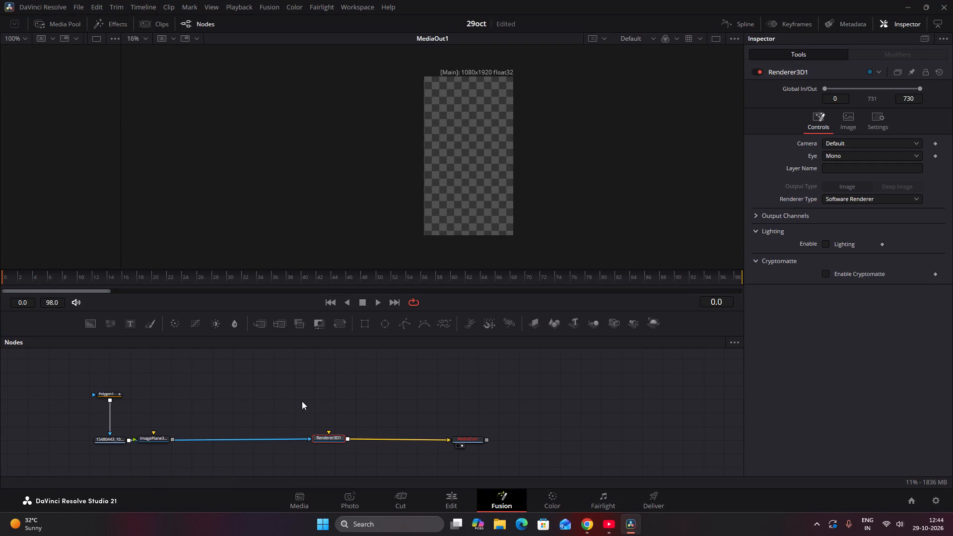
left_click(302, 401)
key("space")
type("DU")
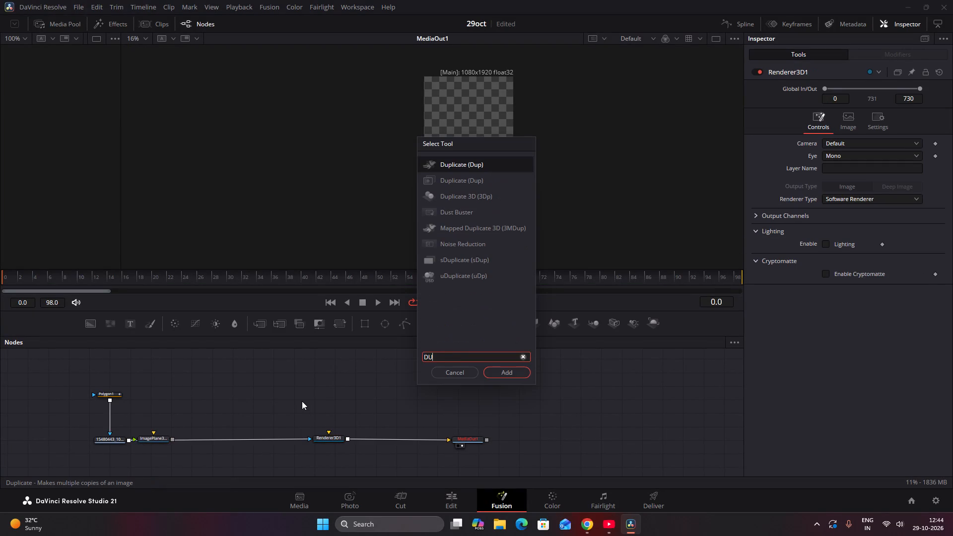
type("PLICA")
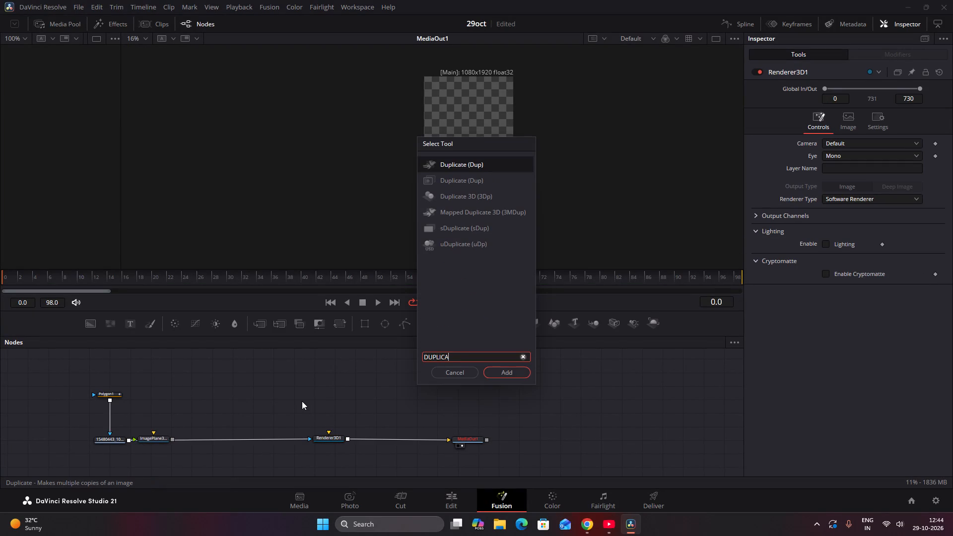
left_click(470, 198)
left_click(491, 372)
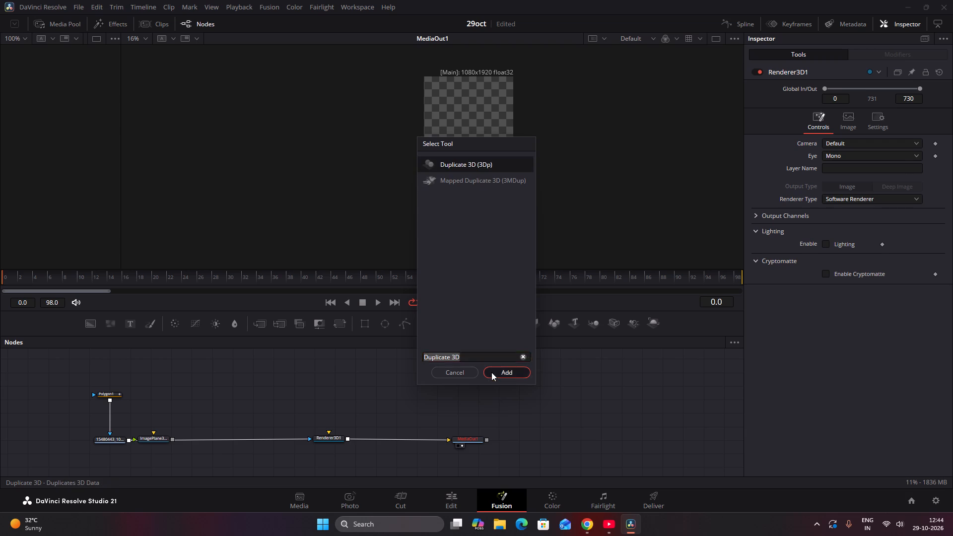
left_click_drag(303, 399, 213, 438)
left_click(273, 386)
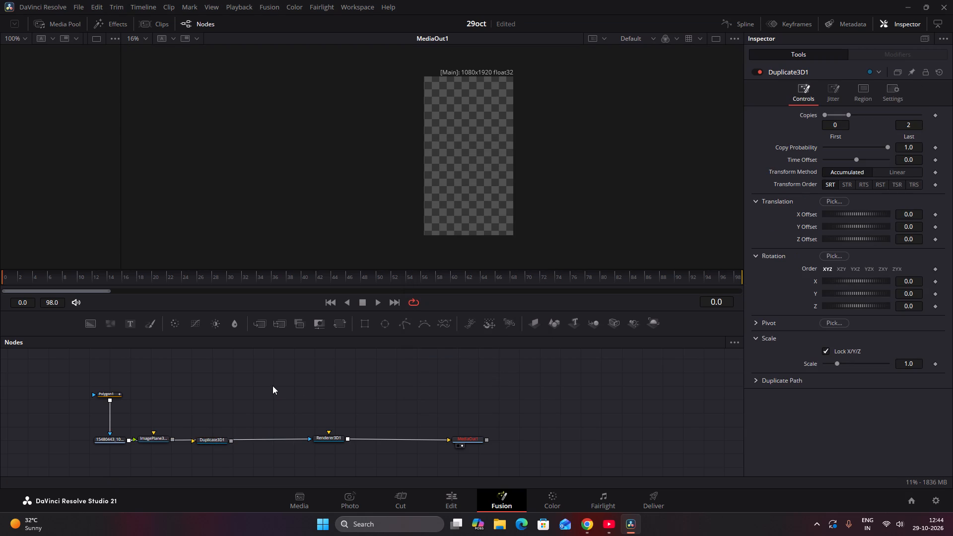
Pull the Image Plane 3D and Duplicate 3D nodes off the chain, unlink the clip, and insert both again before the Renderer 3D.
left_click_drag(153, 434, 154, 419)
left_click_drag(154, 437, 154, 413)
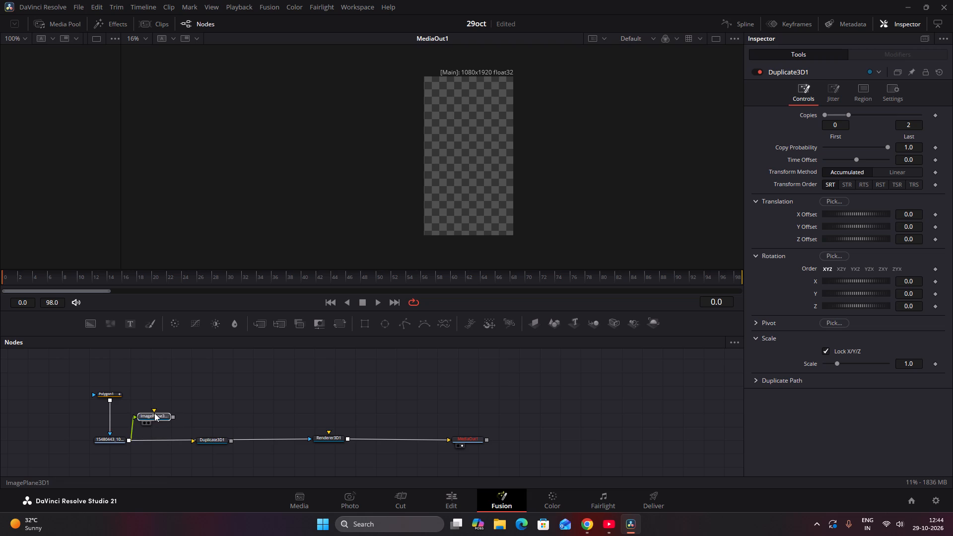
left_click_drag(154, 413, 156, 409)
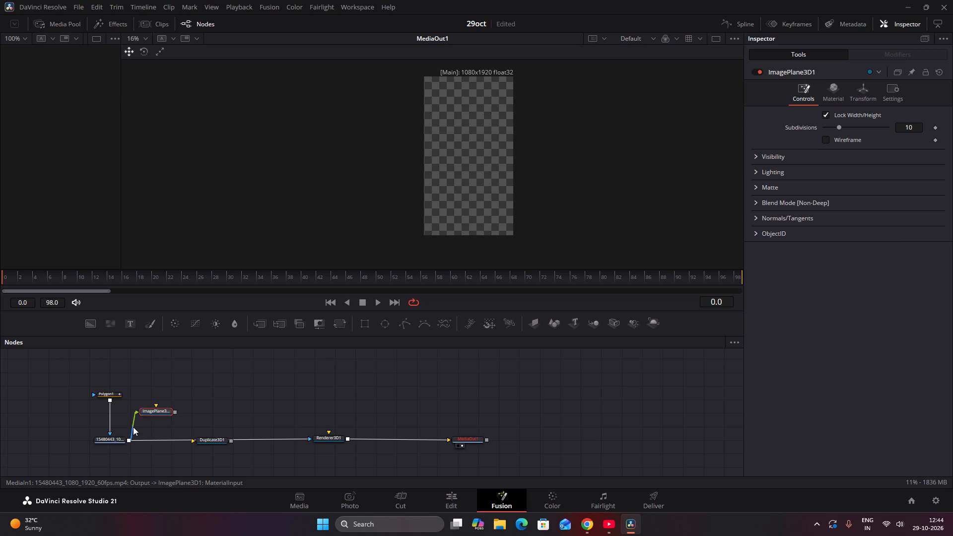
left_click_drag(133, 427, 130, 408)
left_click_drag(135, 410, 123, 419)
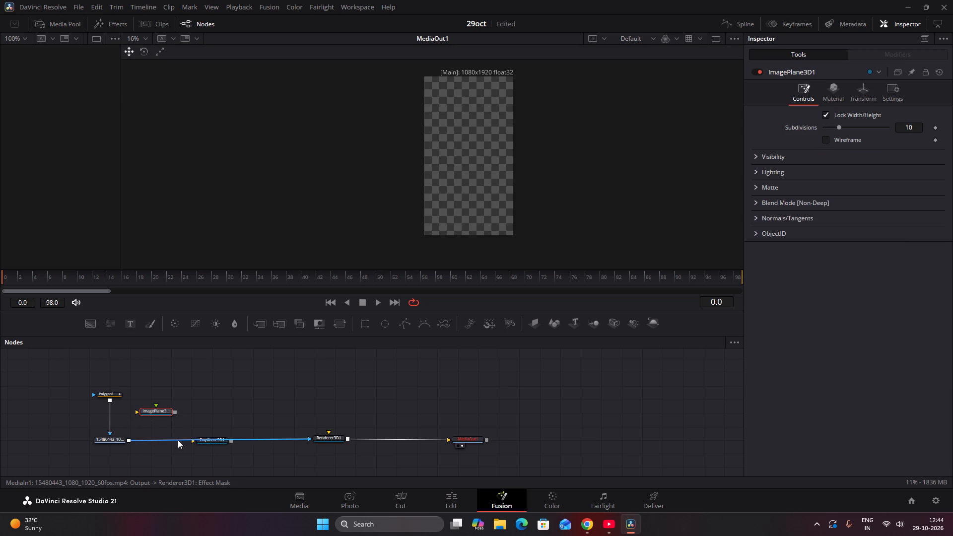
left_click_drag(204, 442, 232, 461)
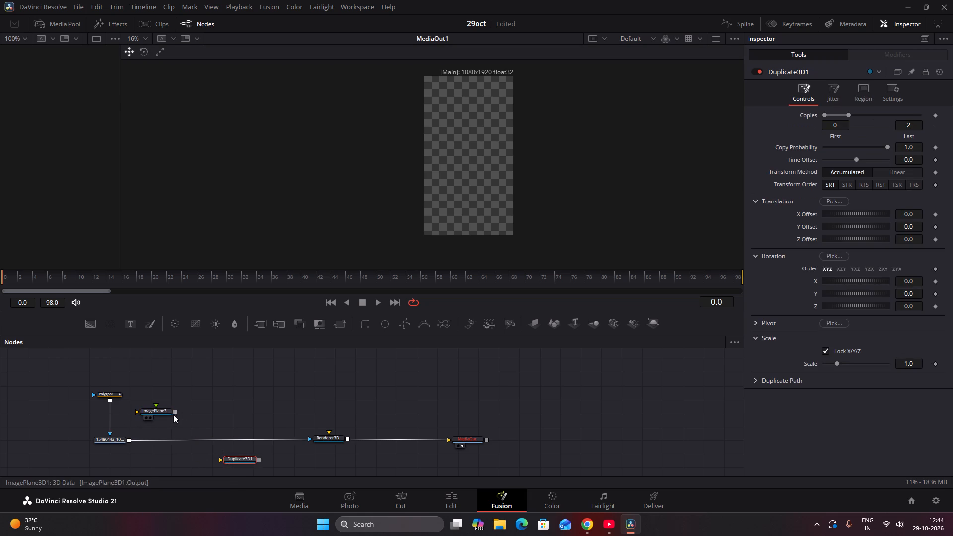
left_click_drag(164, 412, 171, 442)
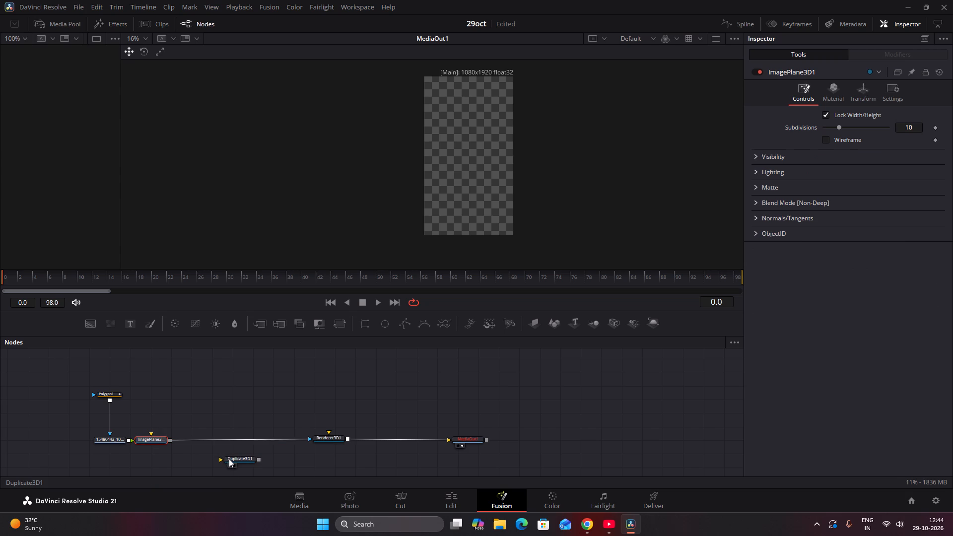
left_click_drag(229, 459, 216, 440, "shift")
Cut the Renderer 3D's scene input, move Duplicate 3D off the chain, and place the image plane back beside the clip.
left_click_drag(158, 439, 163, 456)
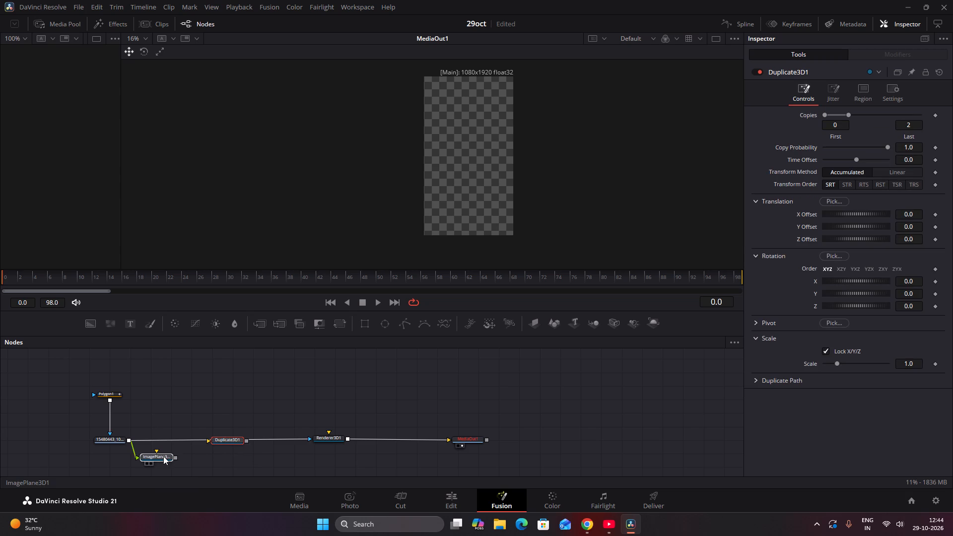
left_click_drag(163, 456, 168, 461)
left_click_drag(168, 461, 169, 421)
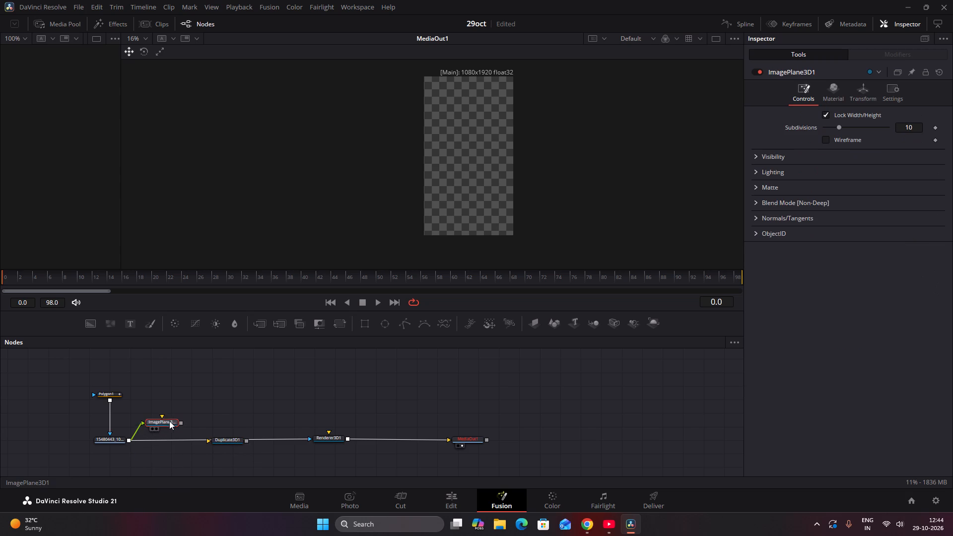
left_click_drag(169, 421, 170, 419)
left_click(170, 418)
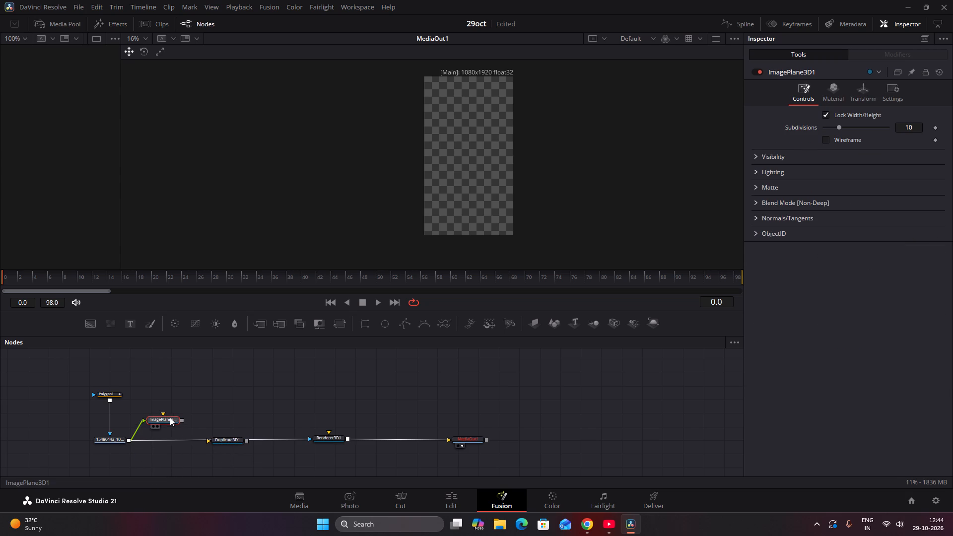
left_click_drag(170, 417, 178, 389)
left_click_drag(190, 440, 191, 421)
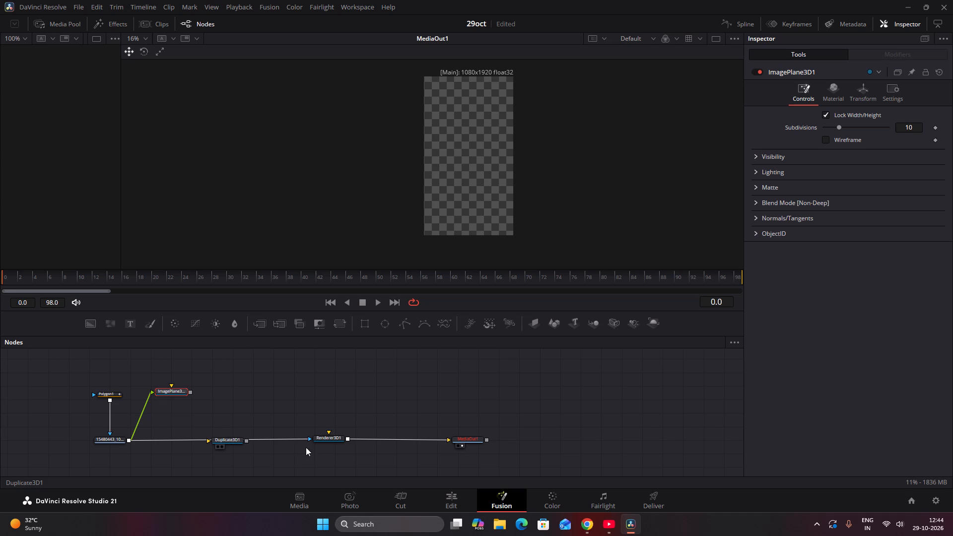
left_click_drag(308, 439, 269, 416)
left_click_drag(235, 441, 263, 394)
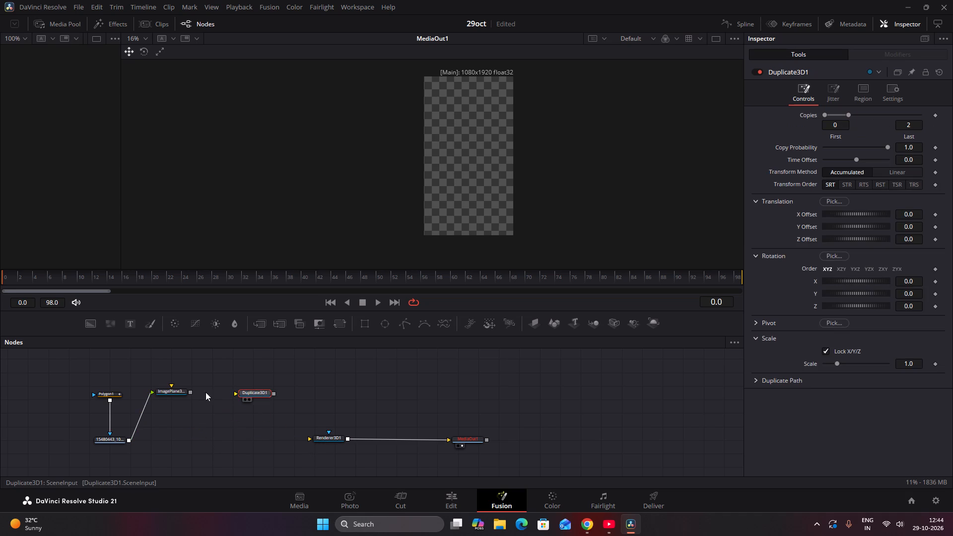
left_click_drag(180, 391, 170, 440)
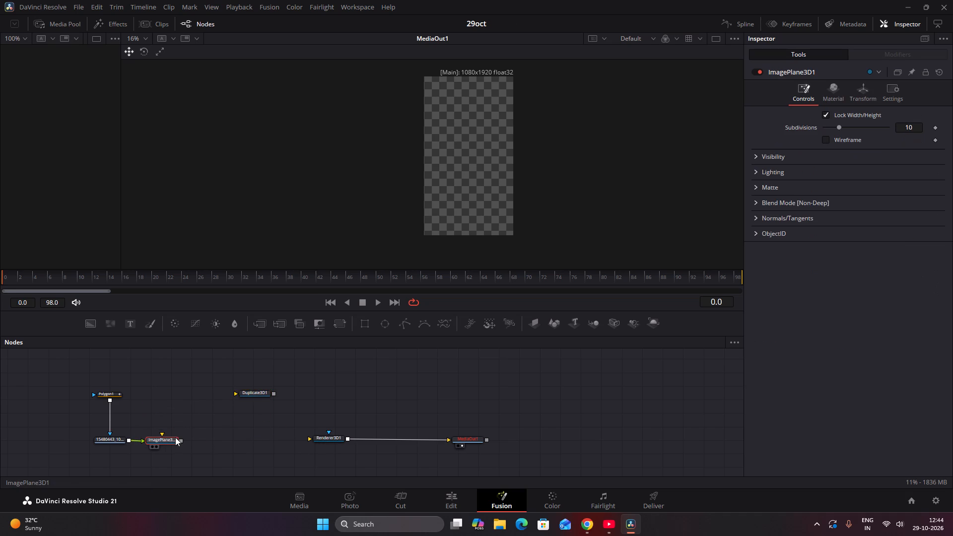
Detach the Renderer 3D and Image Plane 3D nodes, park them above the chain, and connect the clip directly to MediaOut1.
left_click_drag(321, 439, 304, 406)
left_click_drag(341, 411, 340, 437)
left_click_drag(334, 408, 340, 425)
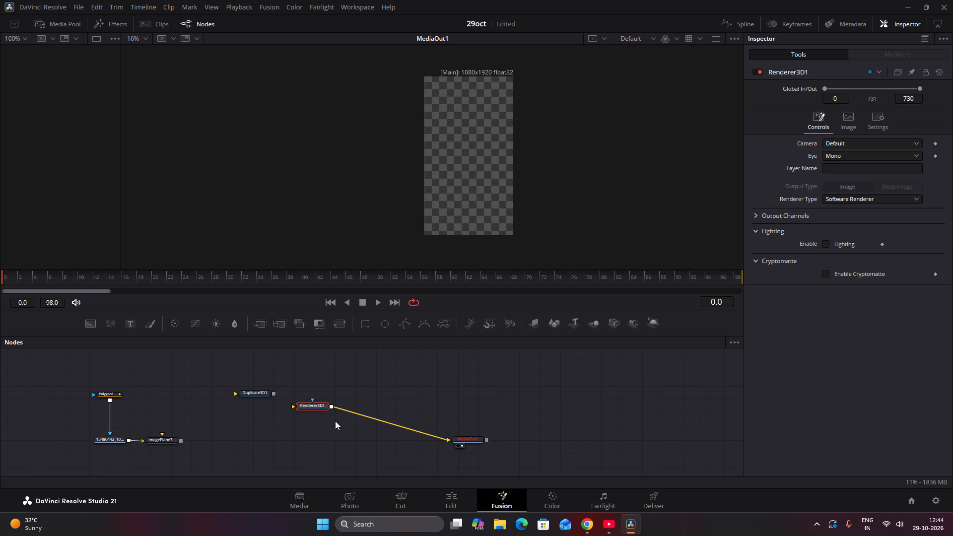
left_click_drag(330, 404, 340, 415)
left_click_drag(335, 408, 384, 440)
left_click_drag(444, 440, 386, 439)
left_click_drag(323, 406, 326, 390)
left_click_drag(173, 436, 173, 405)
left_click_drag(159, 440, 163, 413)
left_click_drag(144, 417, 470, 441)
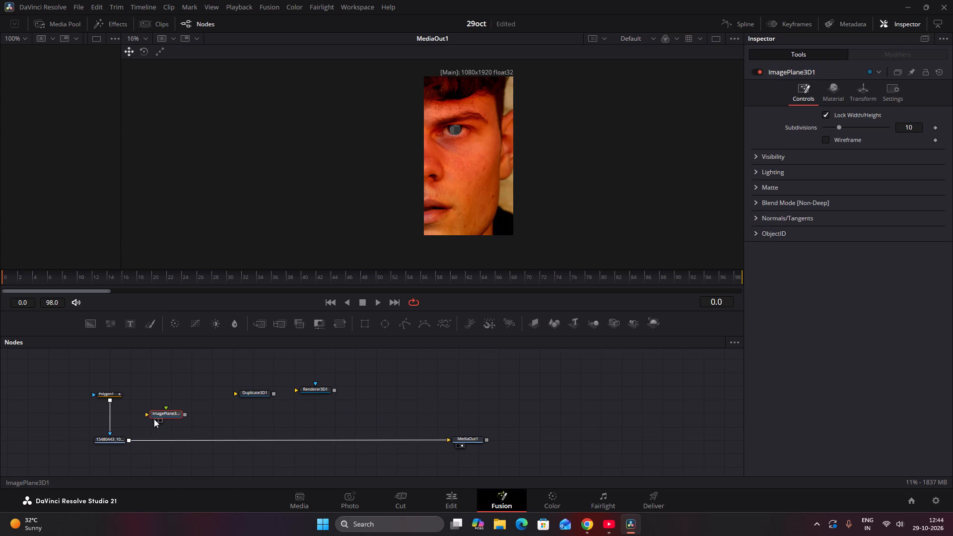
left_click_drag(161, 412, 159, 393)
Add a Merge 3D node and arrange it between the loose Duplicate 3D and Renderer 3D nodes.
left_click(181, 416)
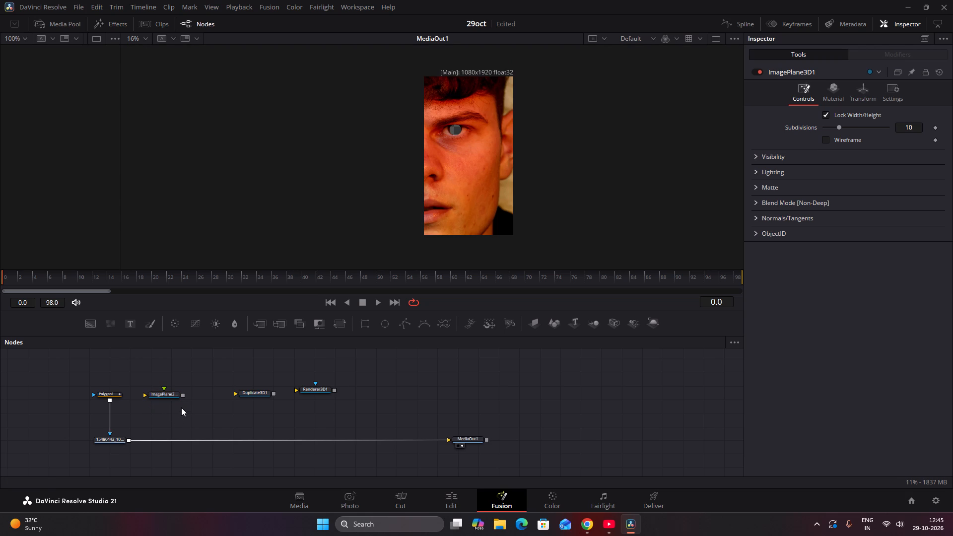
key("shift+space")
type("MERGE")
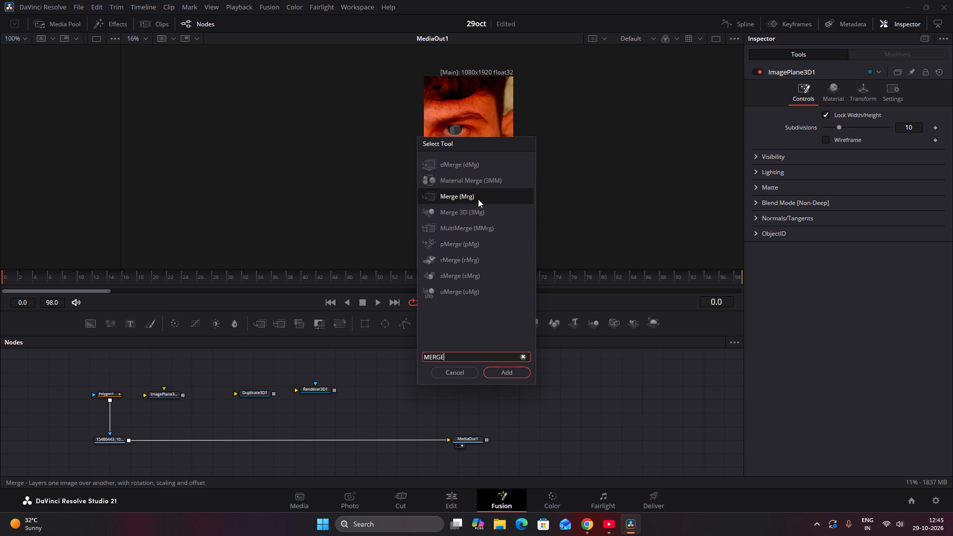
left_click(466, 214)
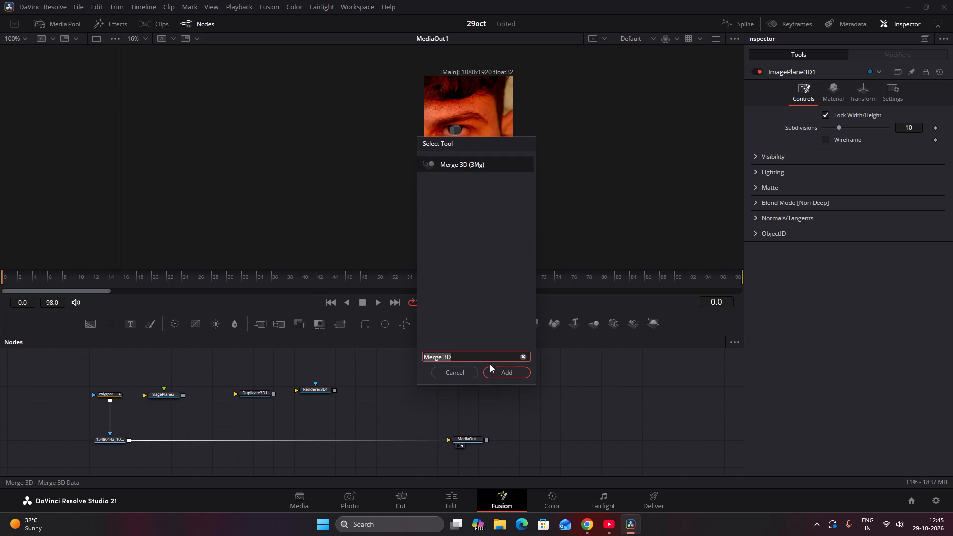
left_click(495, 374)
left_click_drag(186, 414, 215, 409)
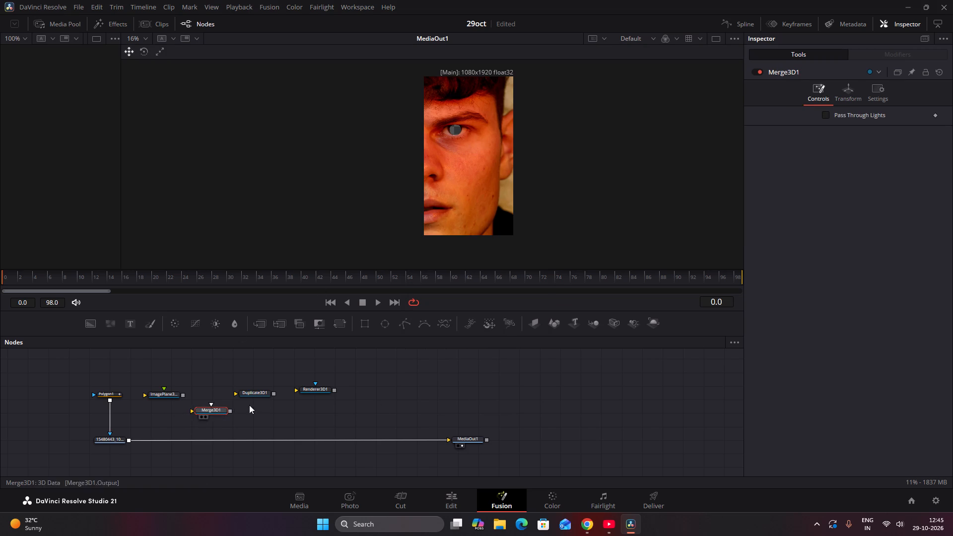
left_click_drag(312, 386, 351, 385)
left_click_drag(316, 388, 382, 383)
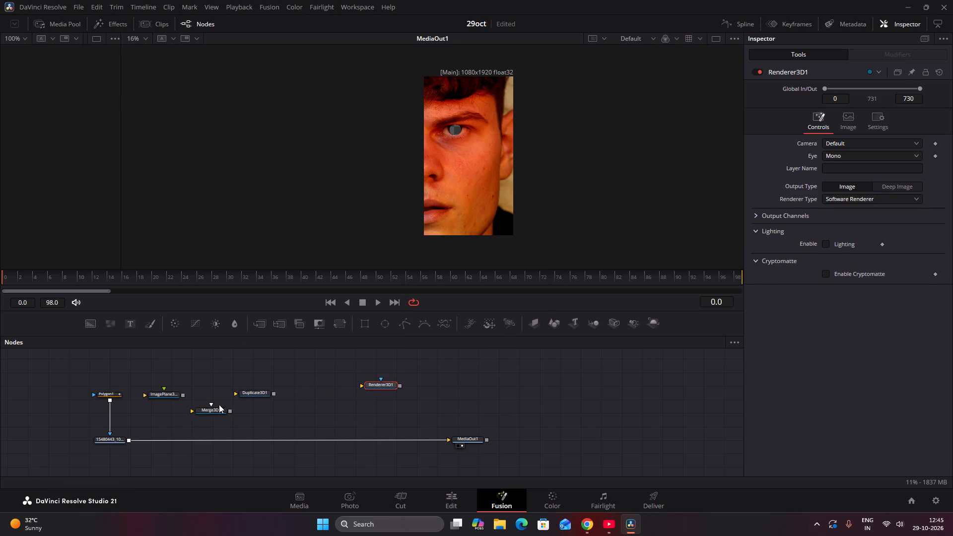
left_click_drag(214, 411, 310, 400)
left_click_drag(255, 390, 240, 398)
Insert the Image Plane 3D, Duplicate 3D, Merge 3D and Renderer 3D nodes in that order between the clip and MediaOut1.
left_click_drag(160, 395, 158, 425)
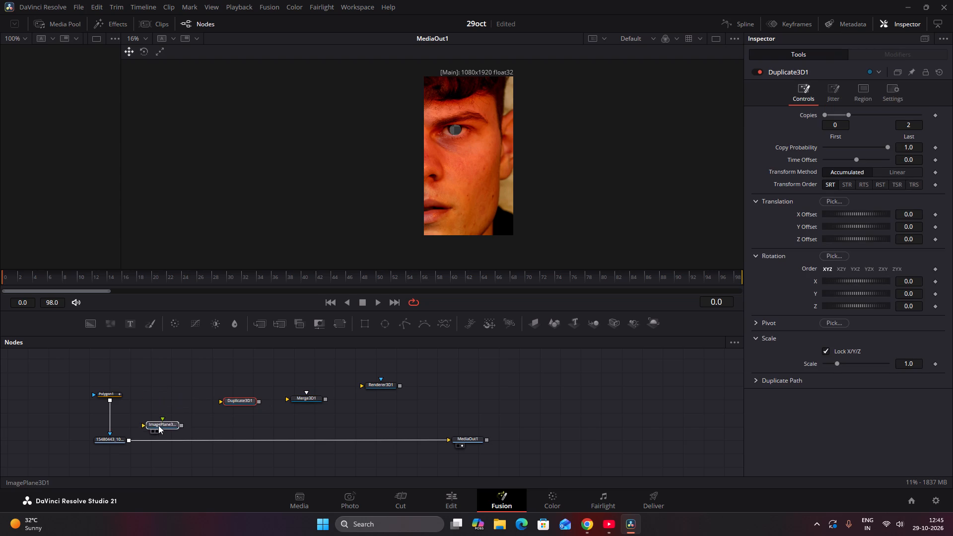
left_click_drag(158, 425, 161, 441)
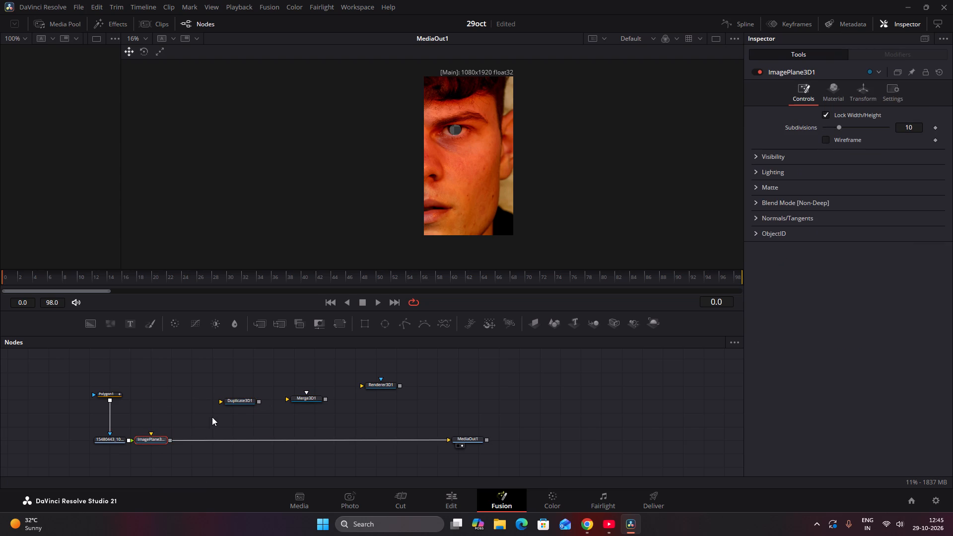
left_click_drag(239, 401, 206, 440, "shift")
left_click_drag(311, 400, 269, 440, "shift")
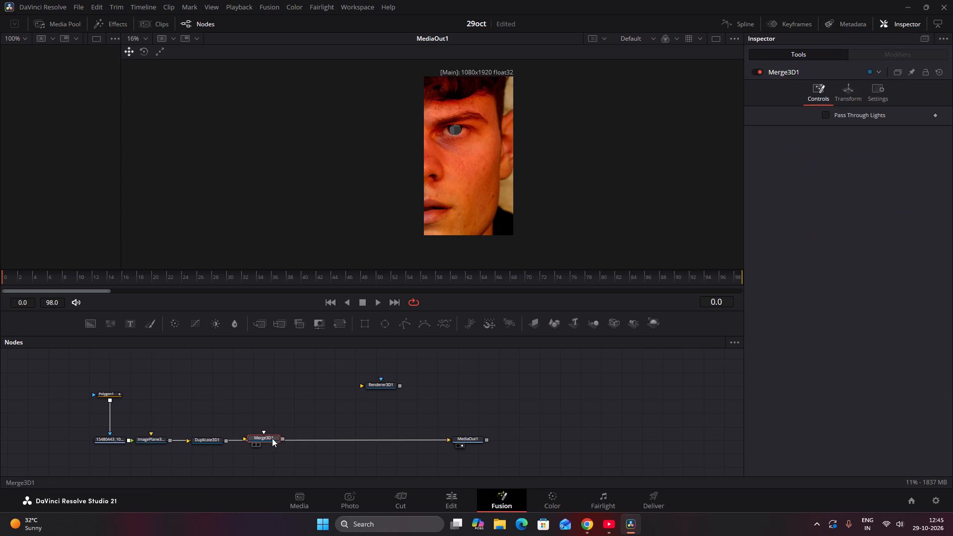
left_click(274, 437)
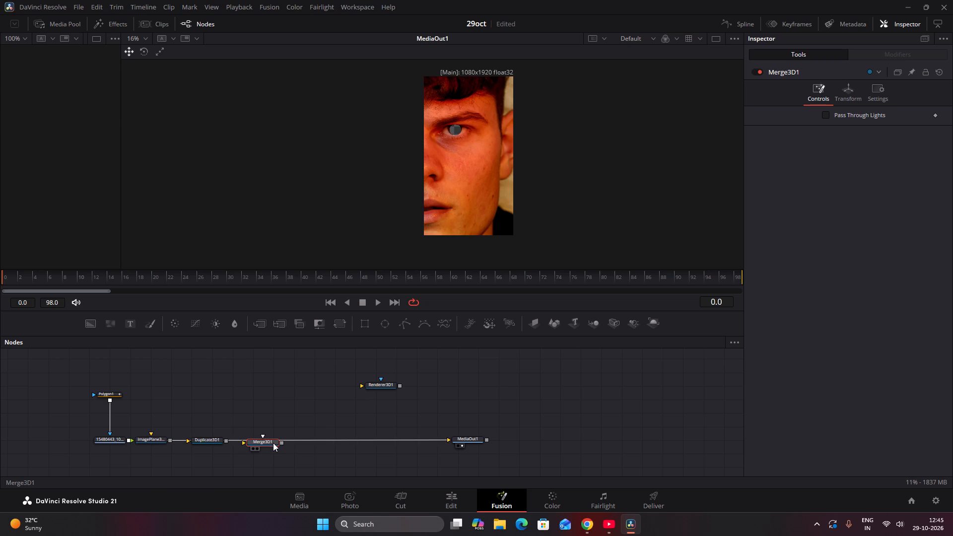
left_click(273, 443, "shift")
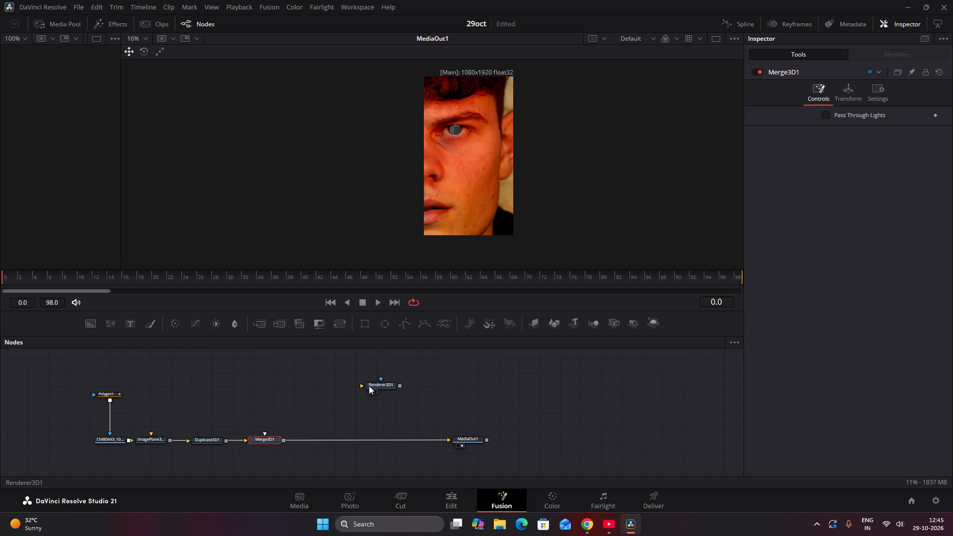
left_click_drag(373, 385, 314, 439, "shift")
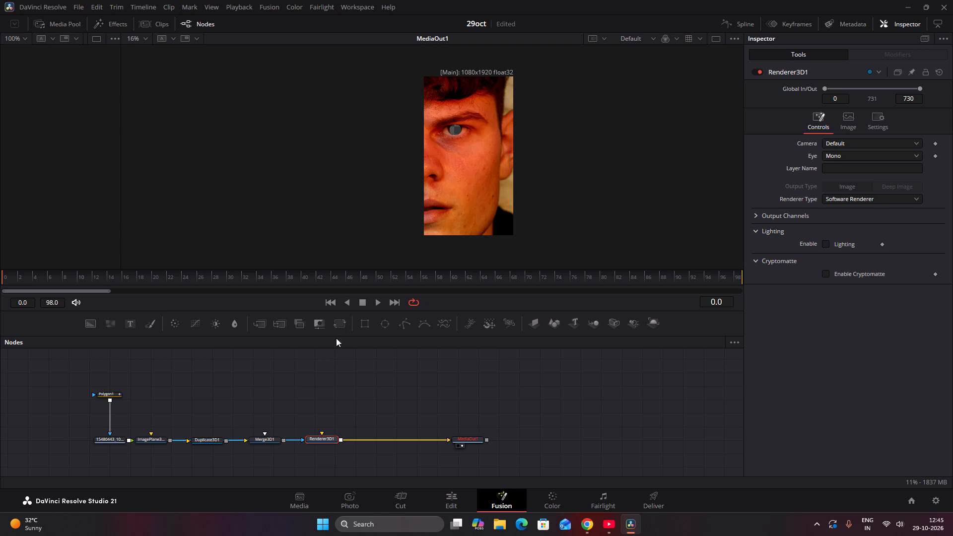
left_click(252, 389)
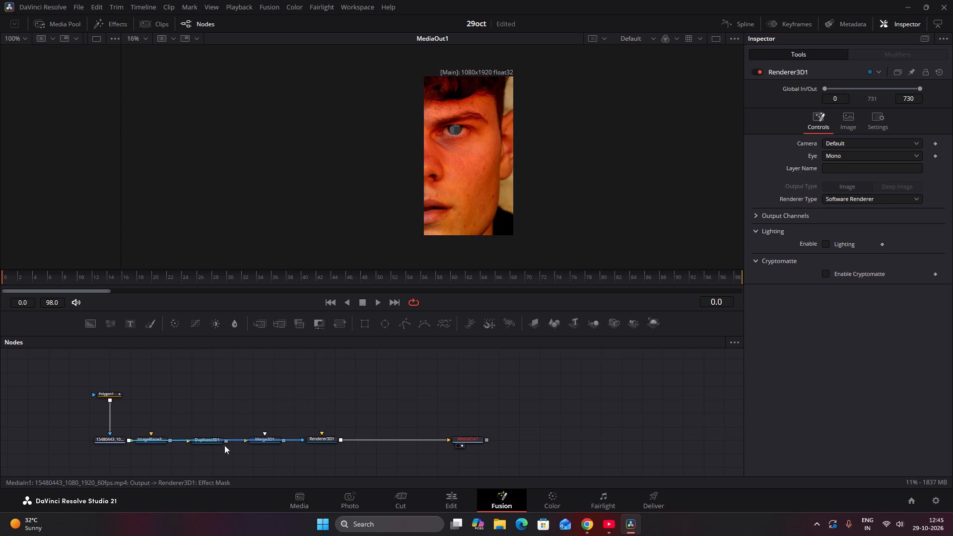
Pull Duplicate 3D, Merge 3D and Image Plane 3D off the chain, shift Renderer 3D toward MediaOut1, and place Duplicate beside Image Plane.
left_click(209, 440)
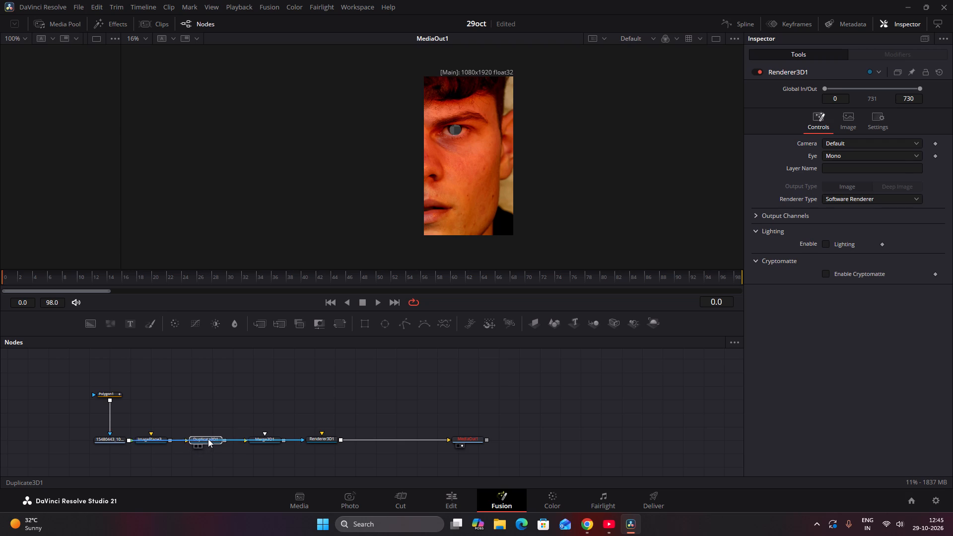
scroll(208, 443, "up", 2)
scroll(208, 445, "down", 2)
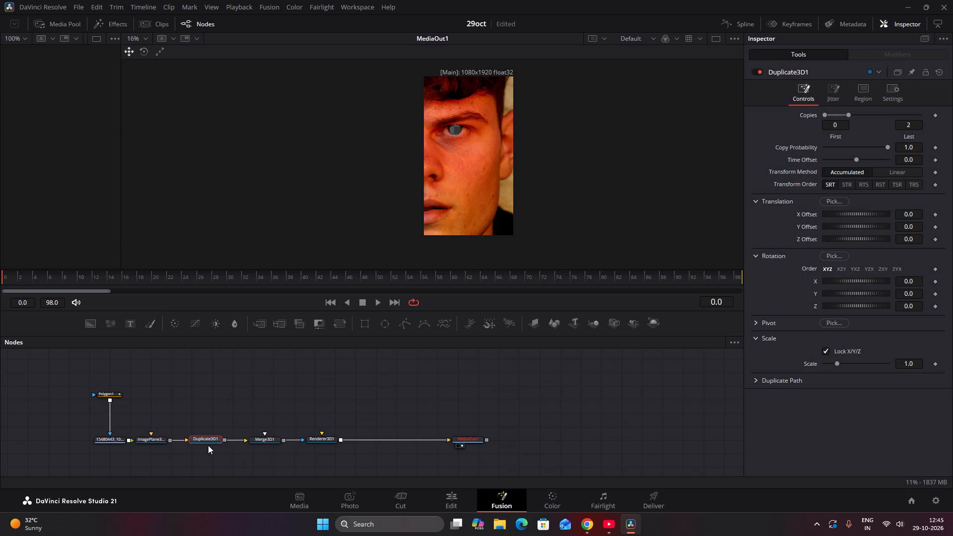
left_click_drag(208, 441, 208, 429)
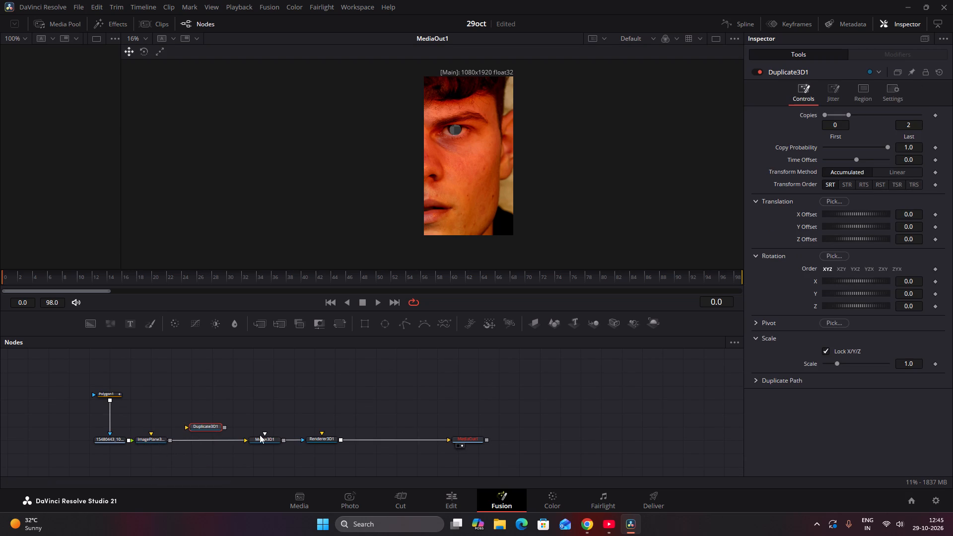
left_click_drag(263, 438, 269, 418)
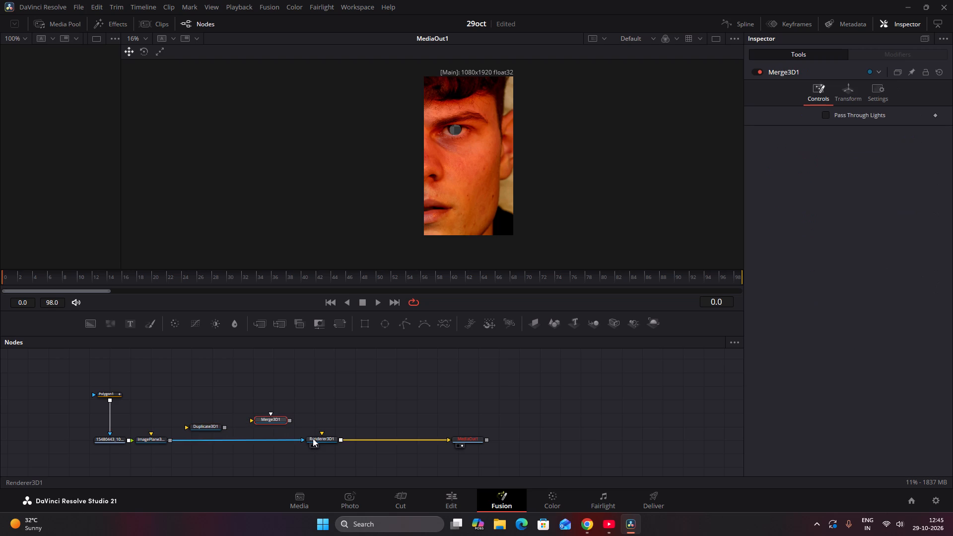
left_click_drag(314, 438, 364, 434)
left_click_drag(155, 437, 157, 429)
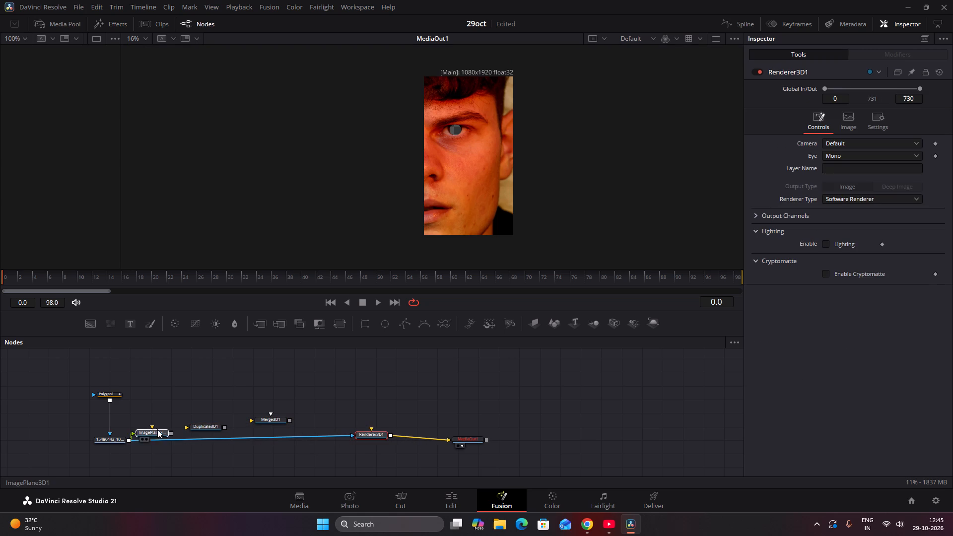
left_click_drag(157, 429, 171, 410)
left_click_drag(204, 425, 211, 412)
Wire Image Plane 3D through Duplicate 3D and Merge 3D into the Renderer 3D's scene input, and space the nodes out.
left_click_drag(186, 414, 191, 414)
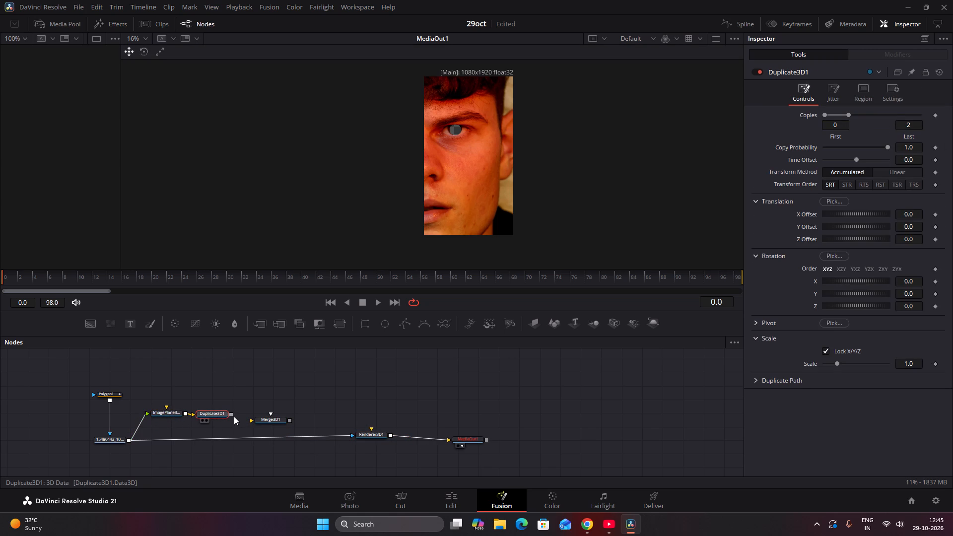
left_click_drag(232, 415, 249, 421)
left_click_drag(231, 414, 251, 421)
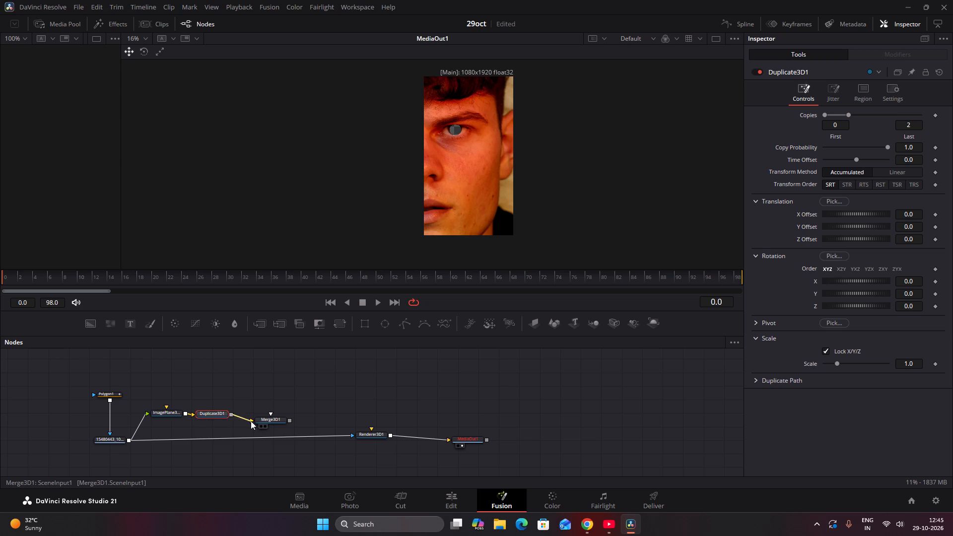
left_click_drag(251, 421, 251, 421)
left_click_drag(290, 419, 360, 436)
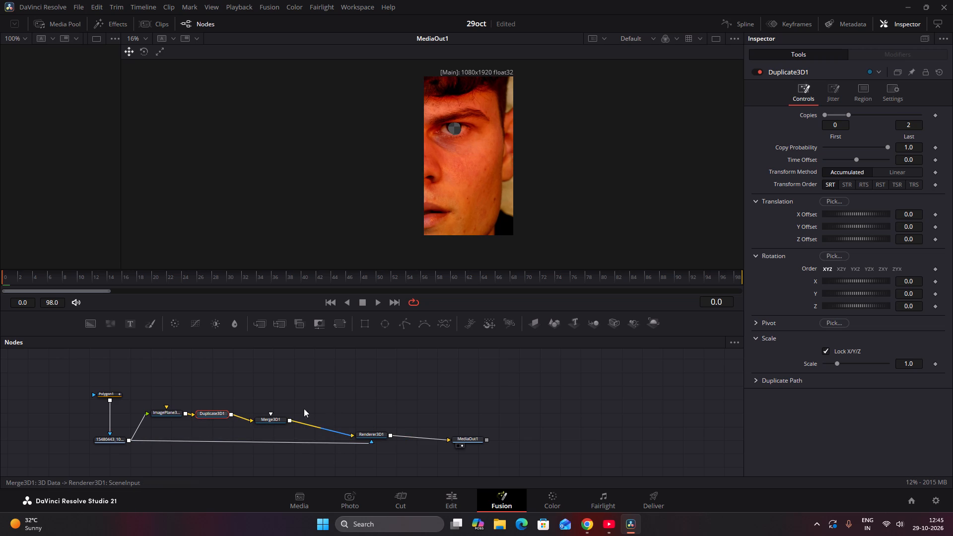
left_click_drag(278, 418, 310, 407)
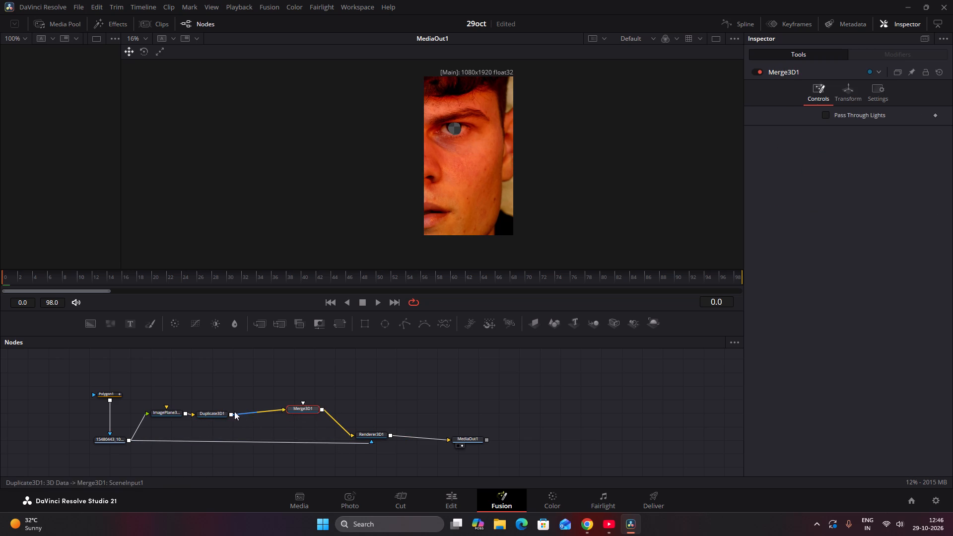
left_click_drag(213, 411, 233, 409)
left_click(297, 408)
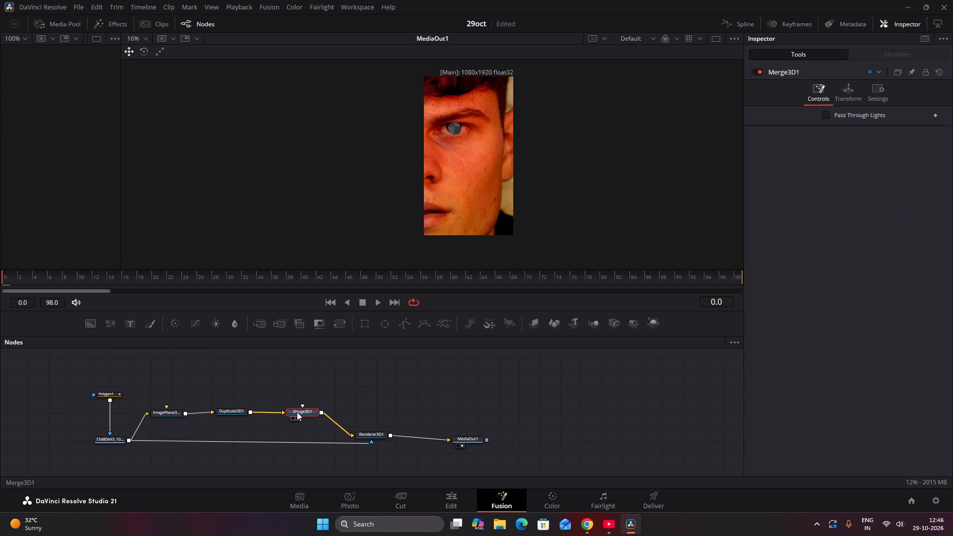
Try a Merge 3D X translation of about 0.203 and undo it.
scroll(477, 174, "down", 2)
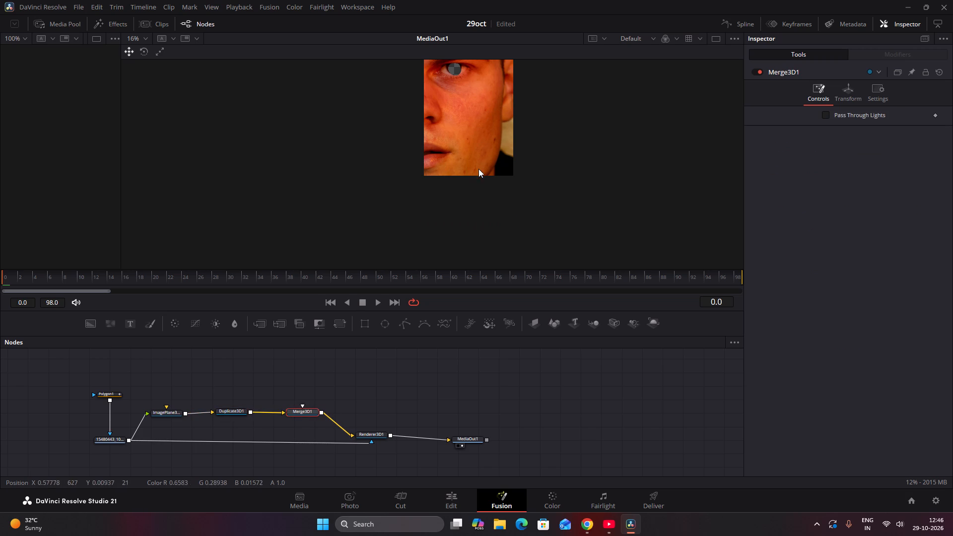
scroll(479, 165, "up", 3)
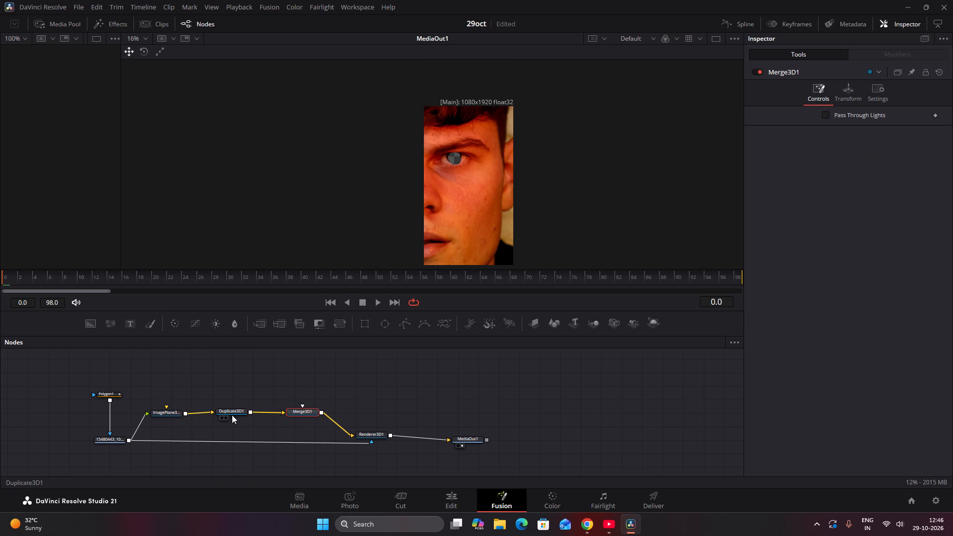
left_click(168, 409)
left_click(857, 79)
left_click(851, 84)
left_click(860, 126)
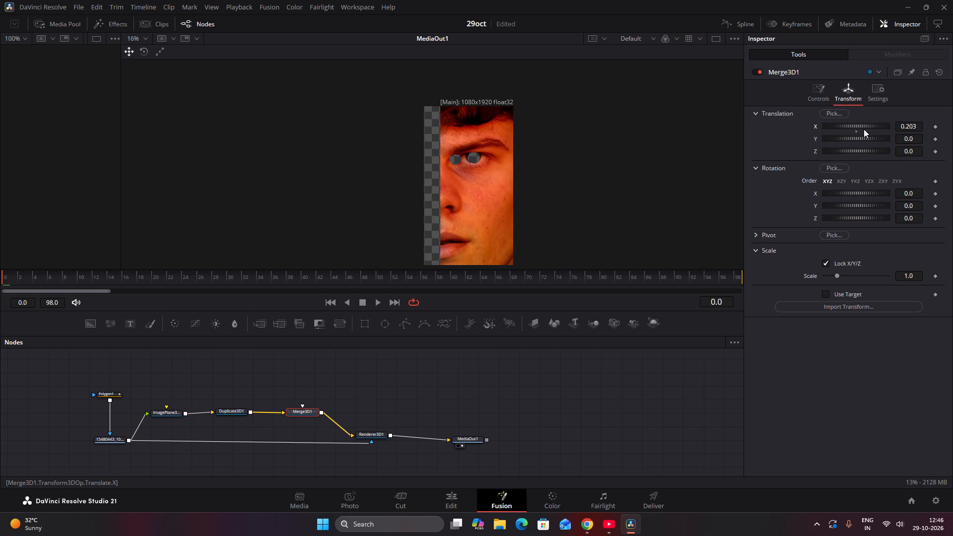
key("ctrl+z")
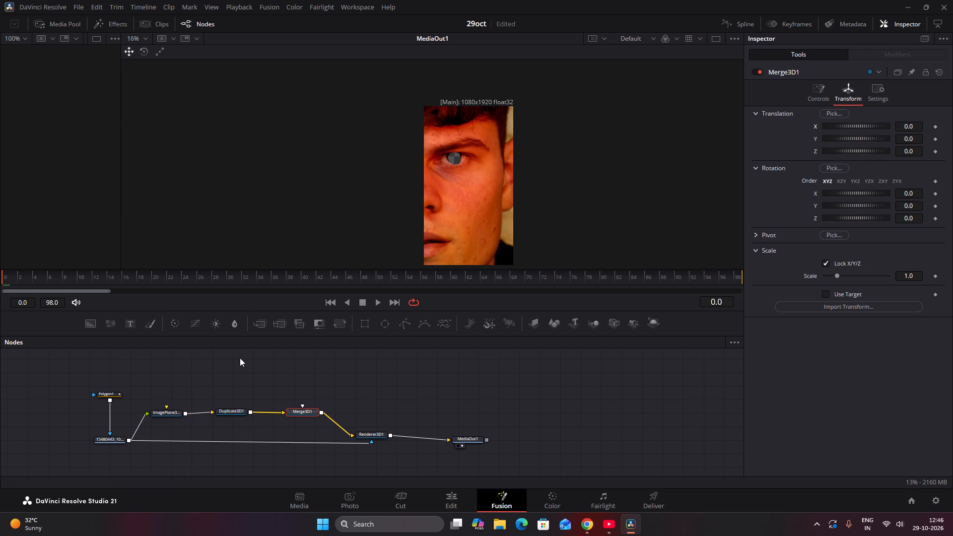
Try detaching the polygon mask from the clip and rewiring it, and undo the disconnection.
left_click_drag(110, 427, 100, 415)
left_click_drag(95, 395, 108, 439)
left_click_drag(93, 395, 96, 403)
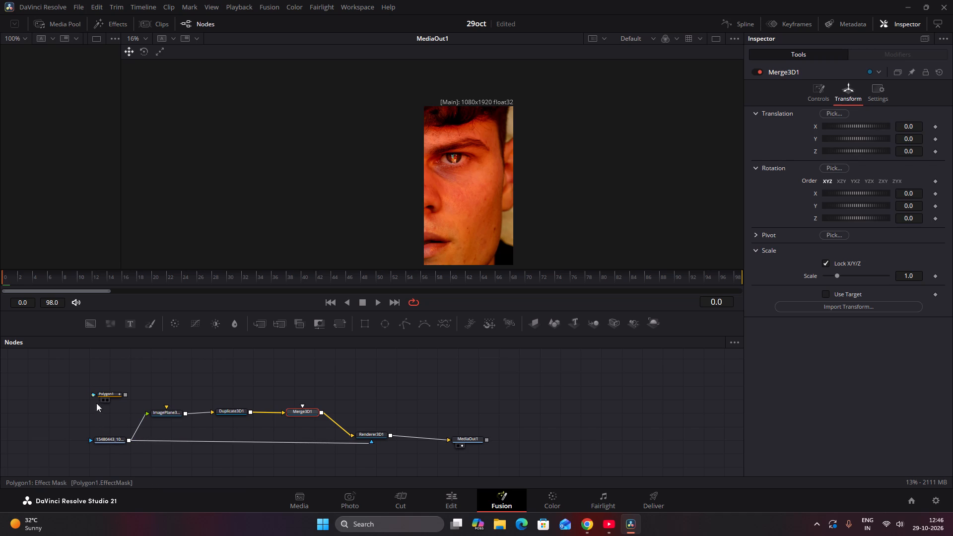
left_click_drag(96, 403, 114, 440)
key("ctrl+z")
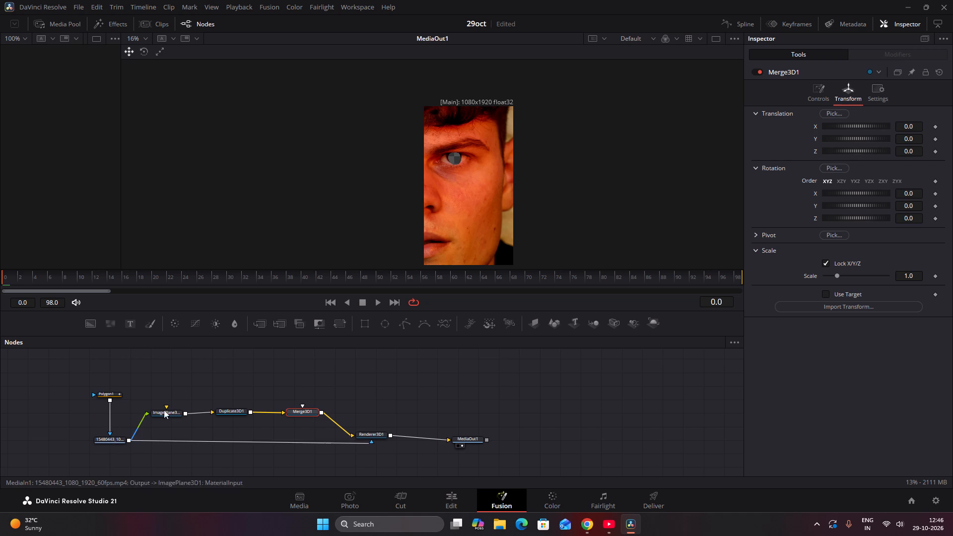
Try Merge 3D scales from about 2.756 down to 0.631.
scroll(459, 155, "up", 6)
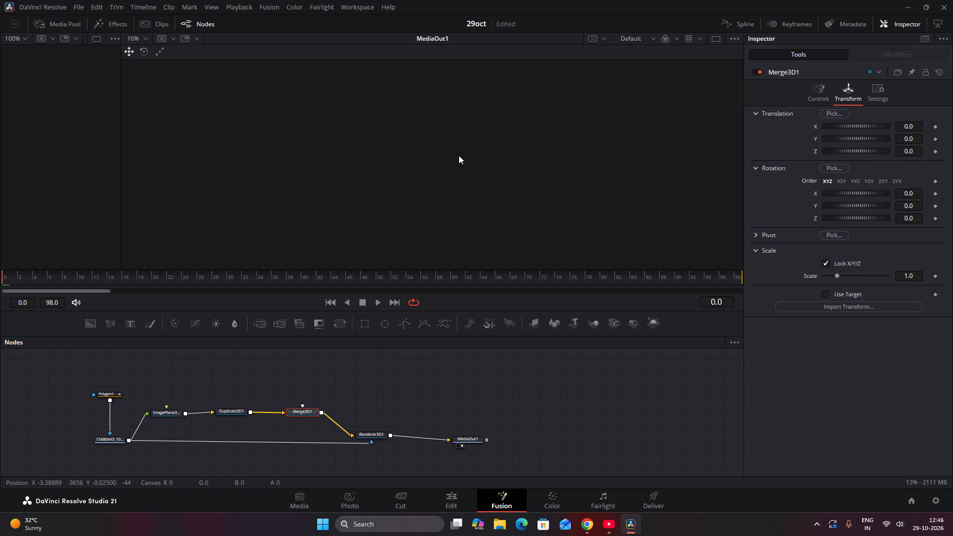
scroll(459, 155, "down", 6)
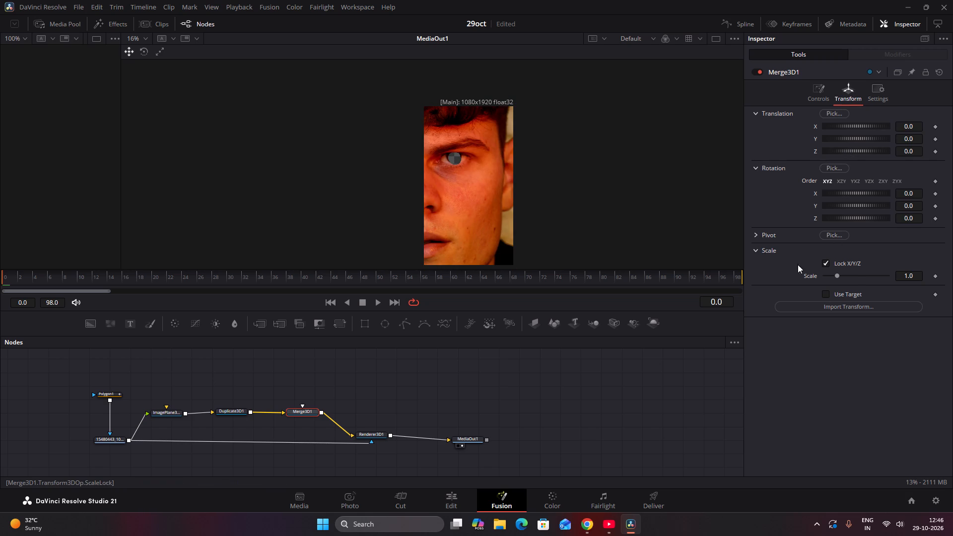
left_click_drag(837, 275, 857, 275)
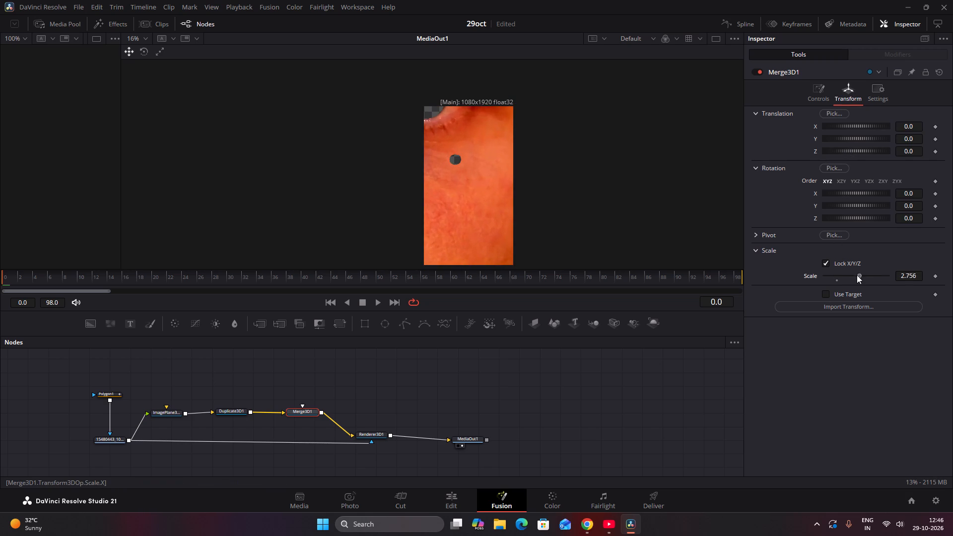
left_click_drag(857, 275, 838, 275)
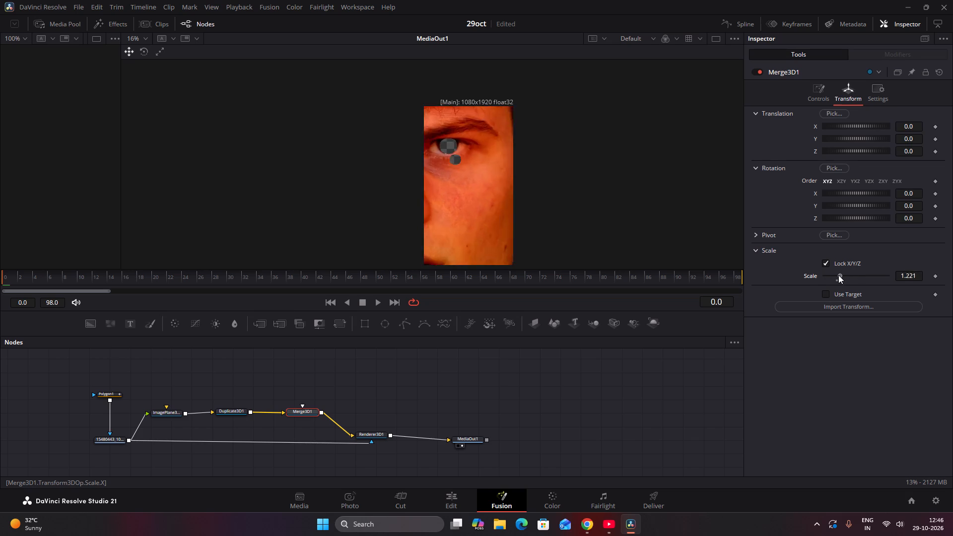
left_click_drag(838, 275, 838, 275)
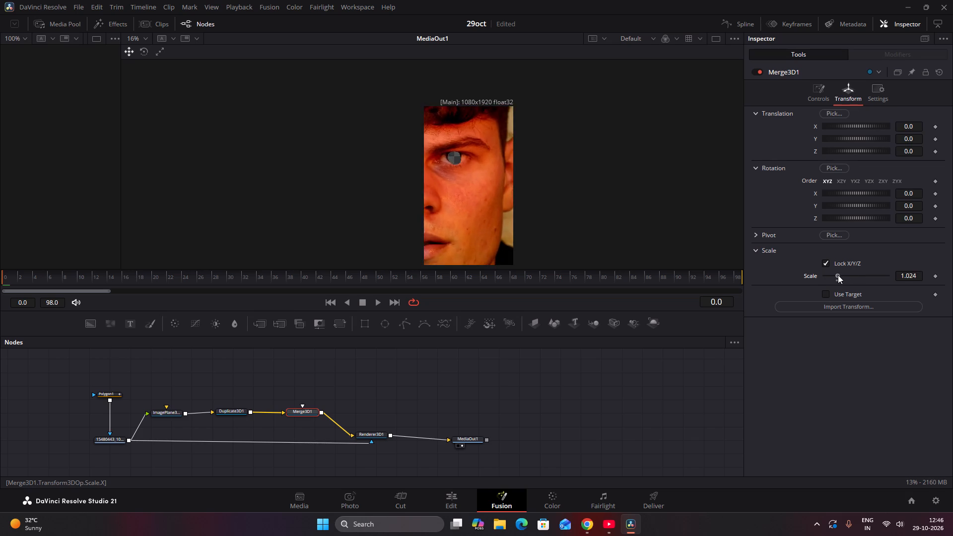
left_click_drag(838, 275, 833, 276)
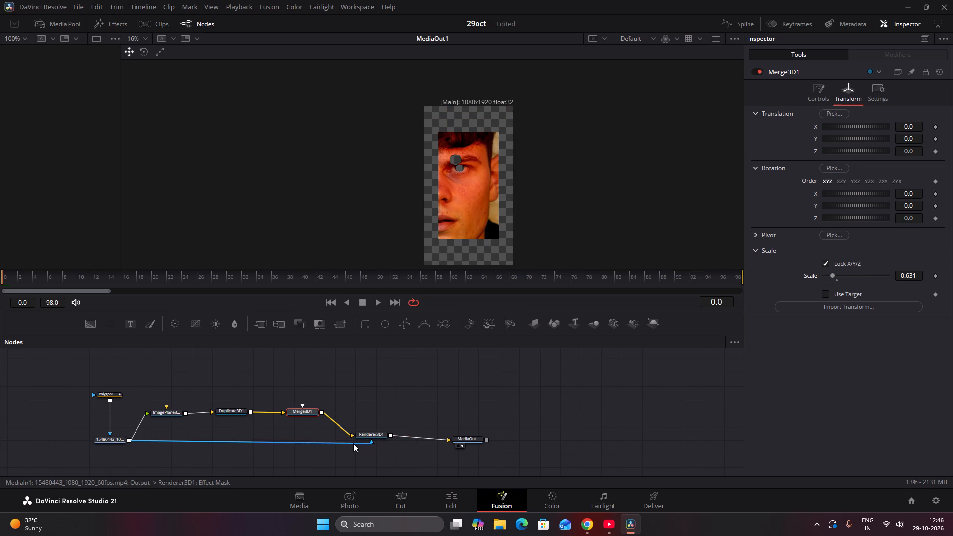
Disconnect the clip from the Renderer 3D's effect mask input, keeping its link to Image Plane 3D.
left_click_drag(353, 443, 342, 454)
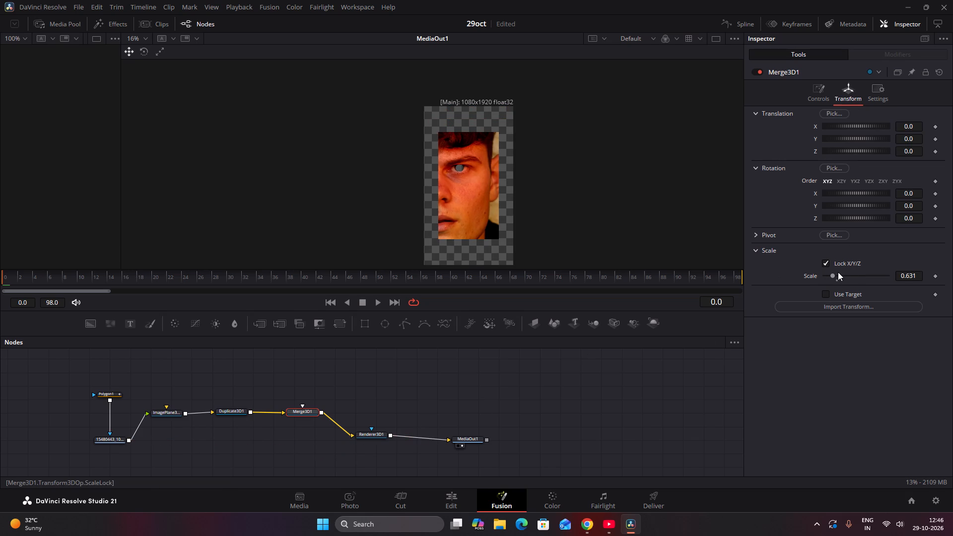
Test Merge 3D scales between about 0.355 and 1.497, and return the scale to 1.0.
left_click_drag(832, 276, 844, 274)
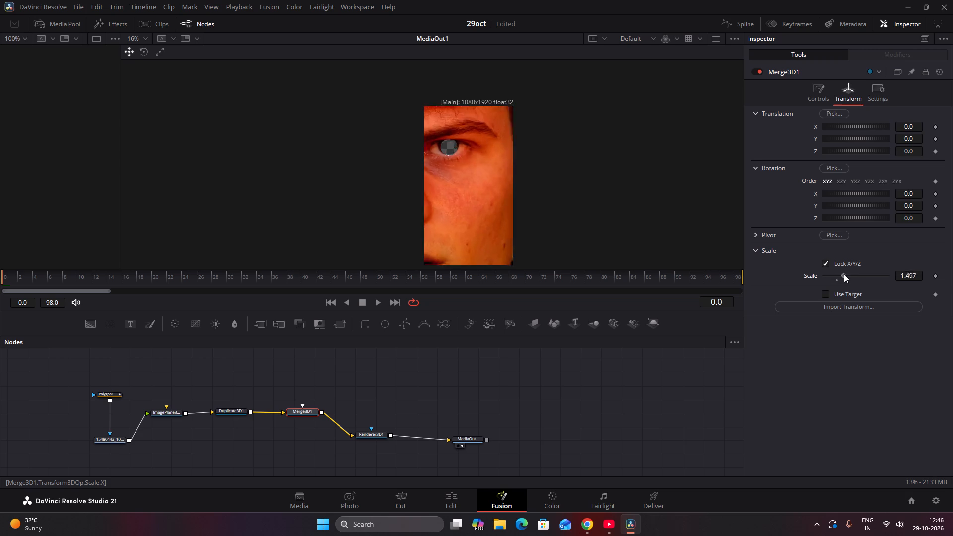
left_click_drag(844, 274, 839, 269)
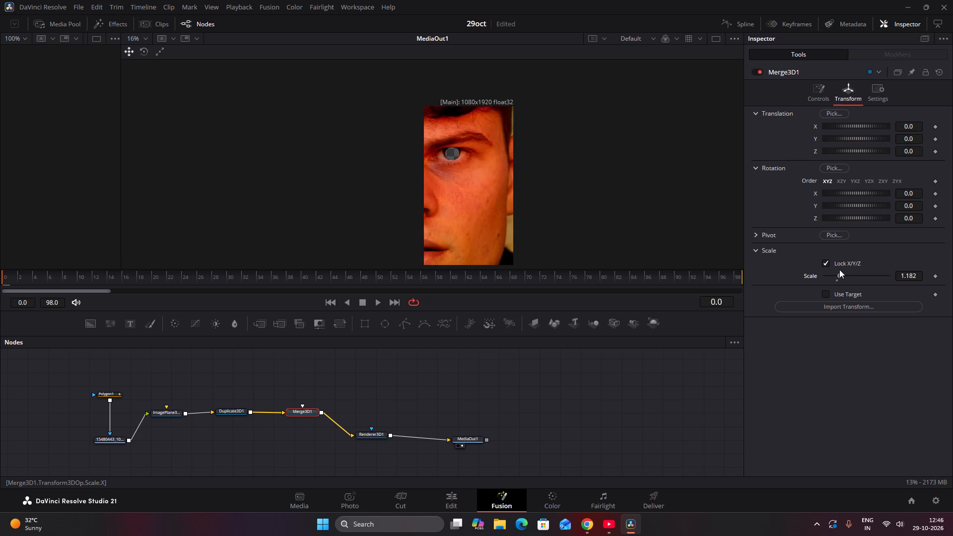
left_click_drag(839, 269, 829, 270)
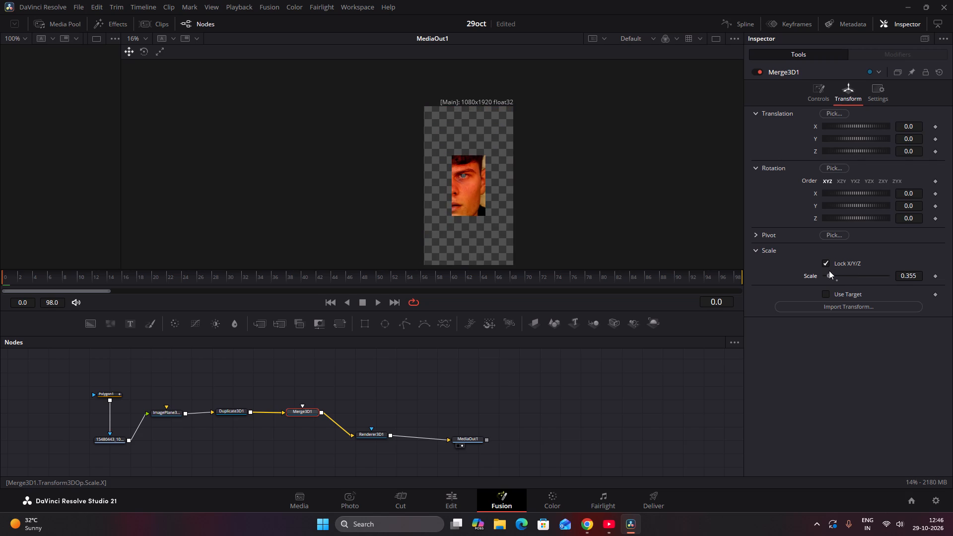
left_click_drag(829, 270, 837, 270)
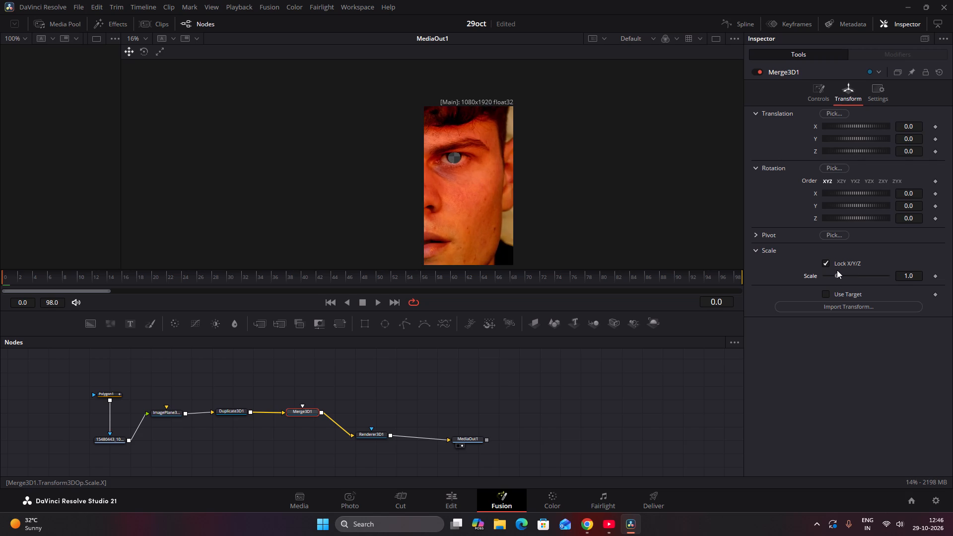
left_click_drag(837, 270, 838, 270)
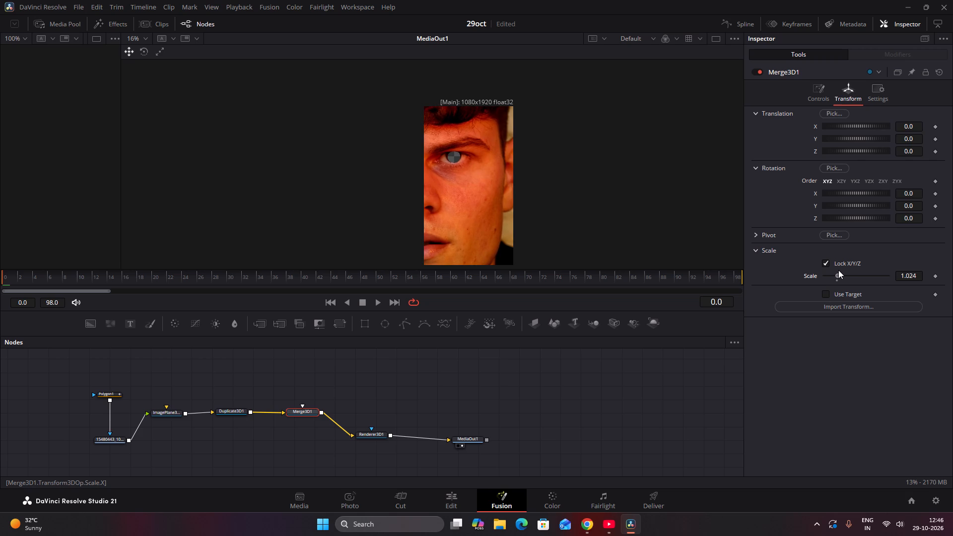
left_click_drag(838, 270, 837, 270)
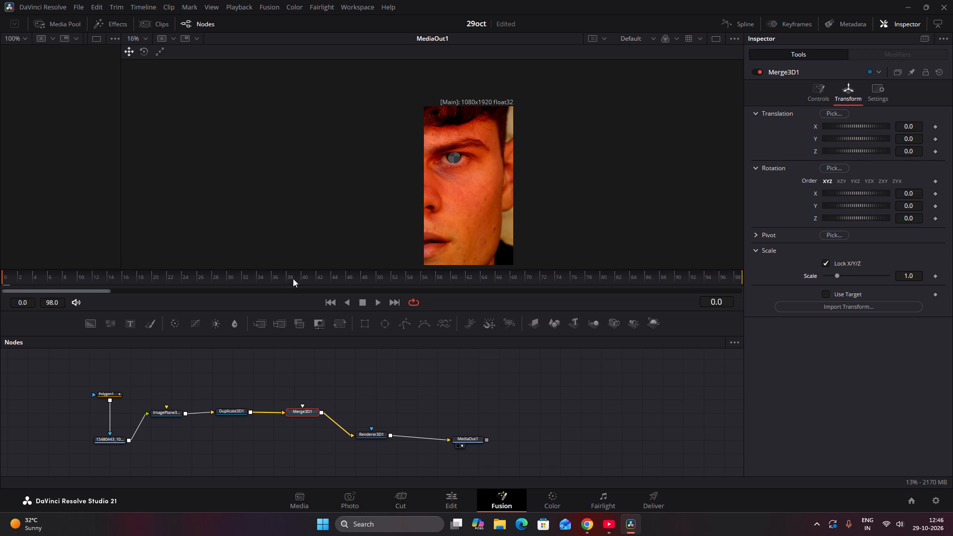
Reframe the face with Merge 3D at a scale of about 1.575 and translation of about X 0.232, Y -0.435.
left_click_drag(5, 277, 0, 277)
left_click_drag(859, 127, 877, 126)
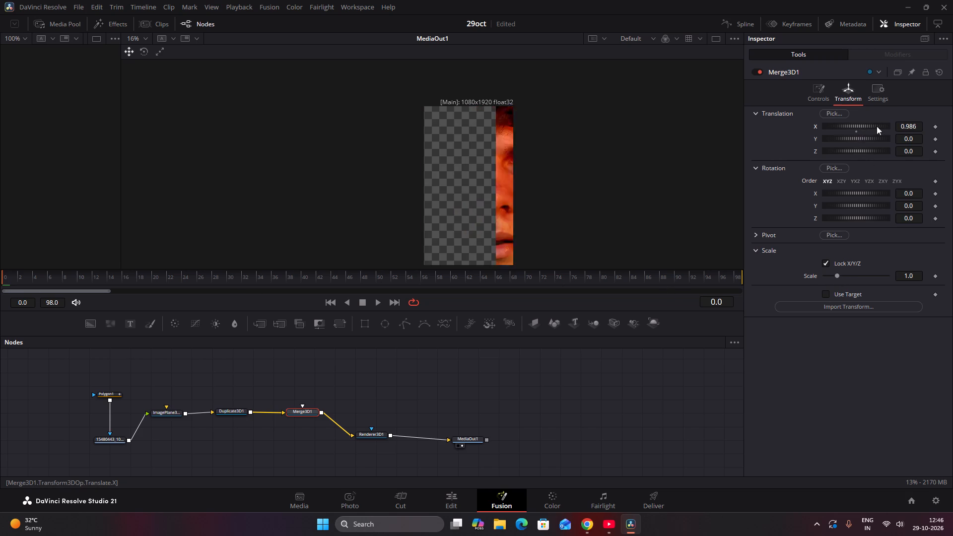
left_click_drag(877, 126, 862, 133)
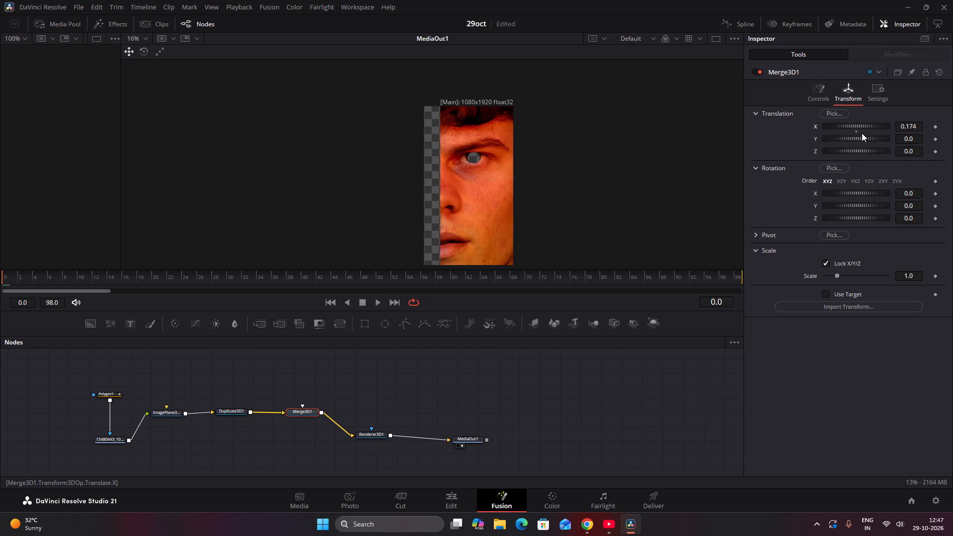
left_click_drag(862, 133, 861, 134)
left_click_drag(855, 139, 850, 140)
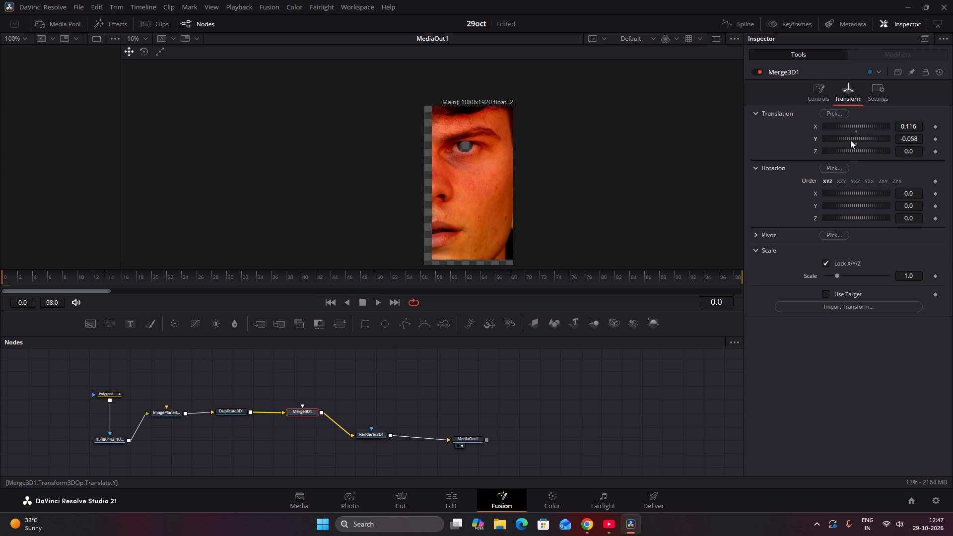
left_click_drag(850, 140, 850, 139)
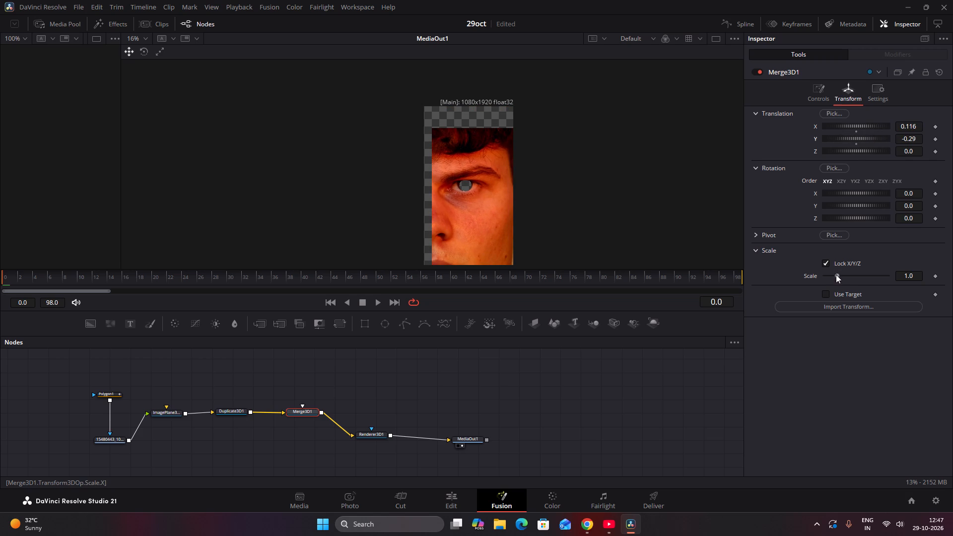
left_click_drag(836, 274, 844, 274)
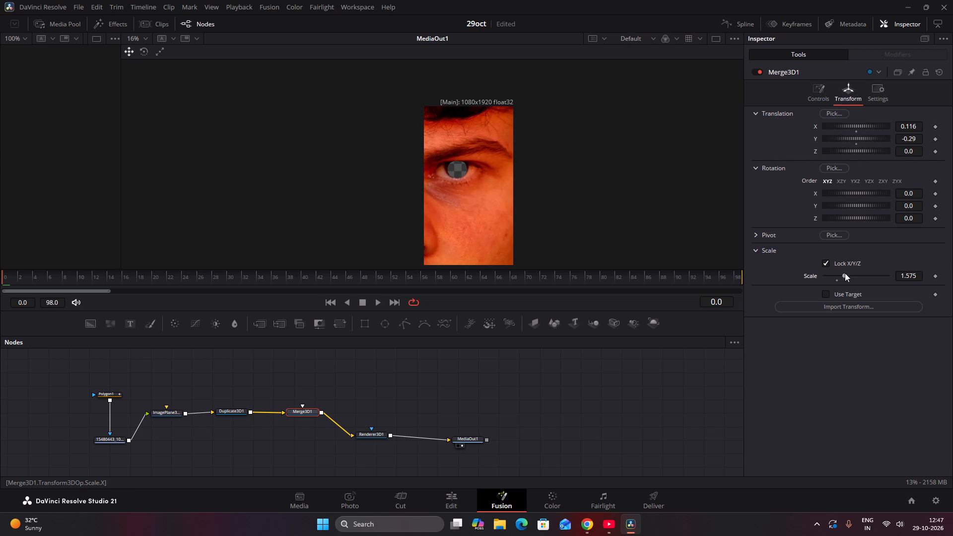
left_click(858, 128)
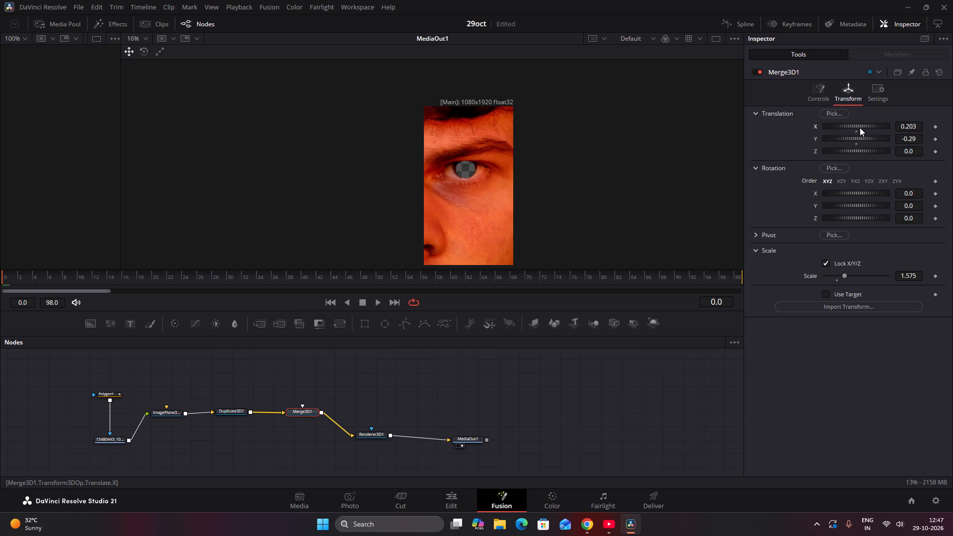
left_click(860, 139)
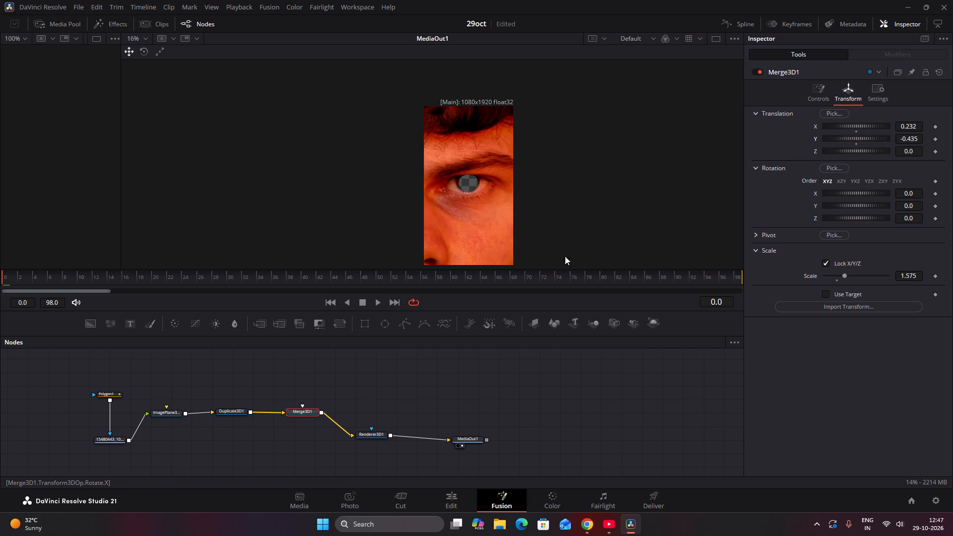
Set the last copy in Duplicate 3D to 10.
left_click(225, 411)
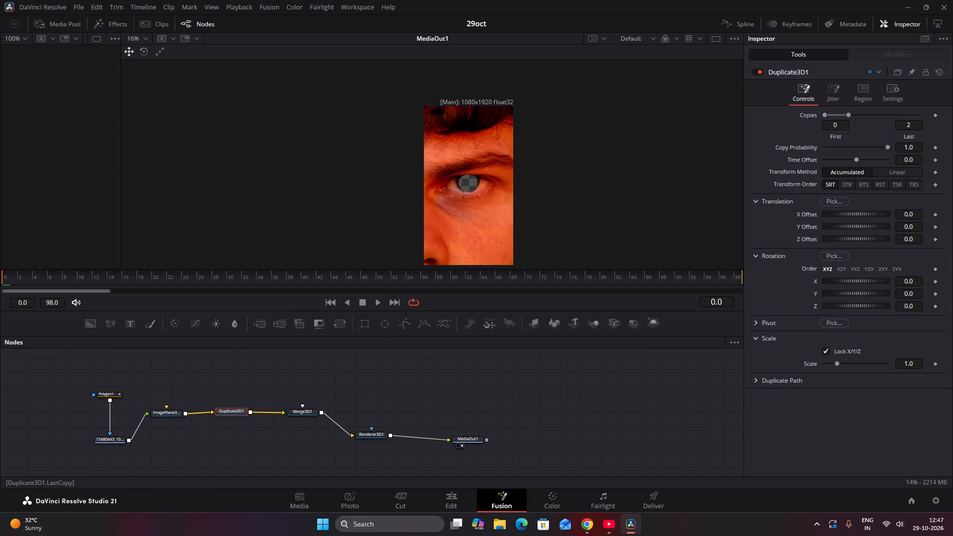
left_click_drag(905, 126, 910, 125)
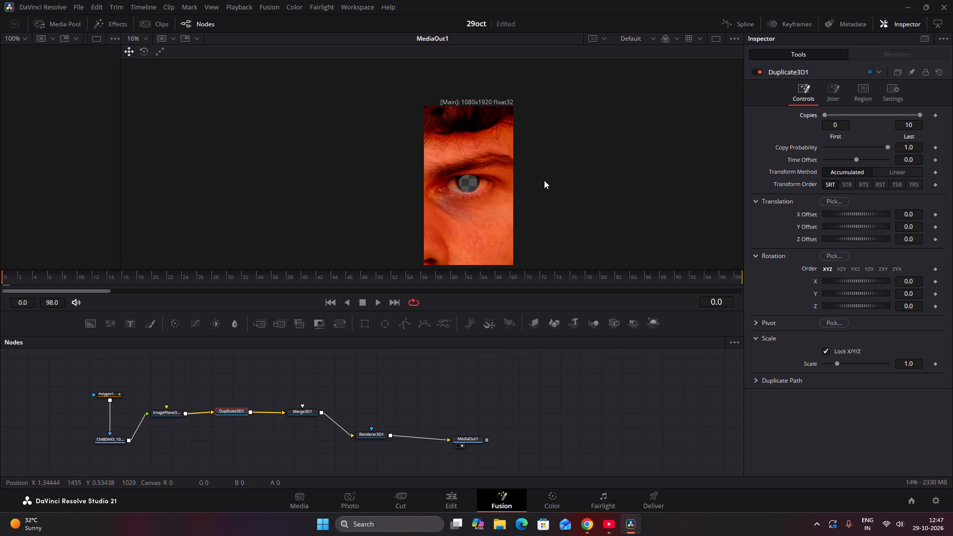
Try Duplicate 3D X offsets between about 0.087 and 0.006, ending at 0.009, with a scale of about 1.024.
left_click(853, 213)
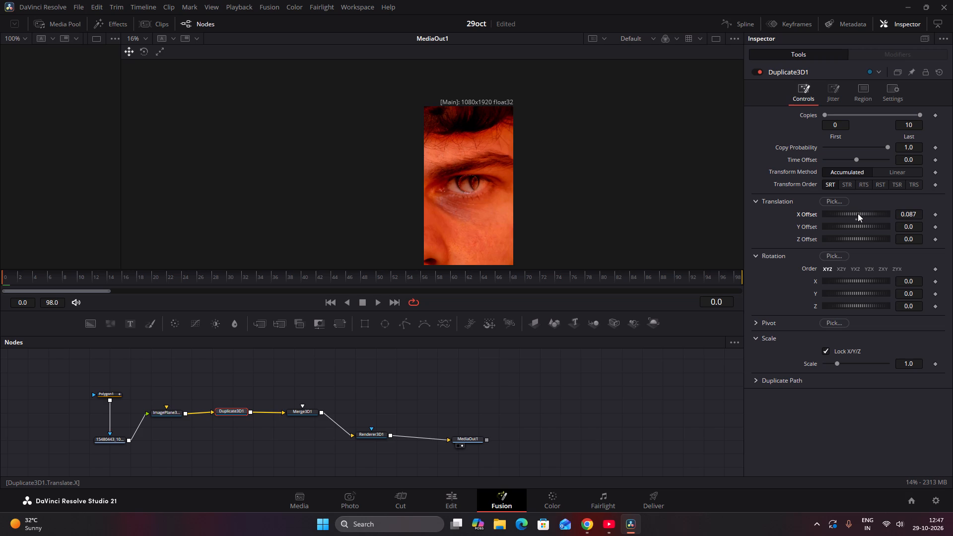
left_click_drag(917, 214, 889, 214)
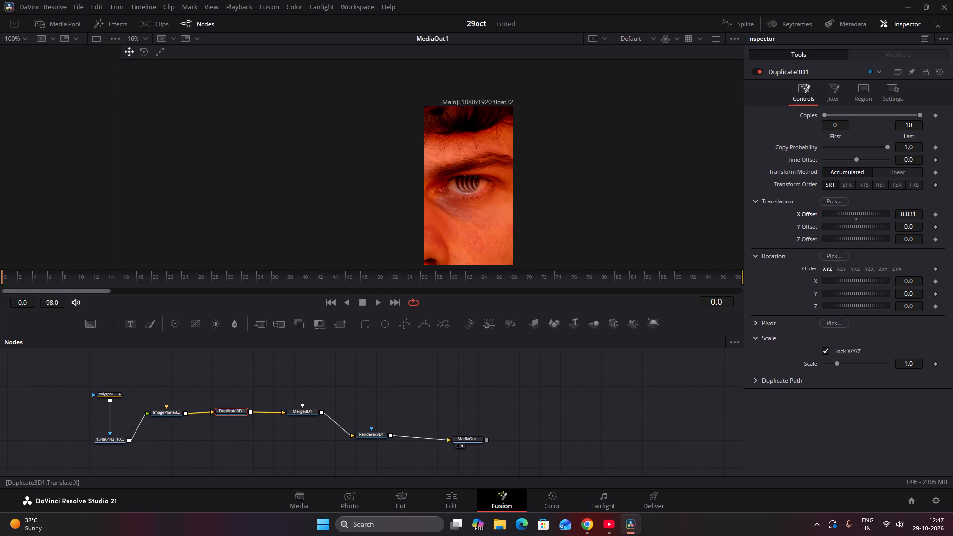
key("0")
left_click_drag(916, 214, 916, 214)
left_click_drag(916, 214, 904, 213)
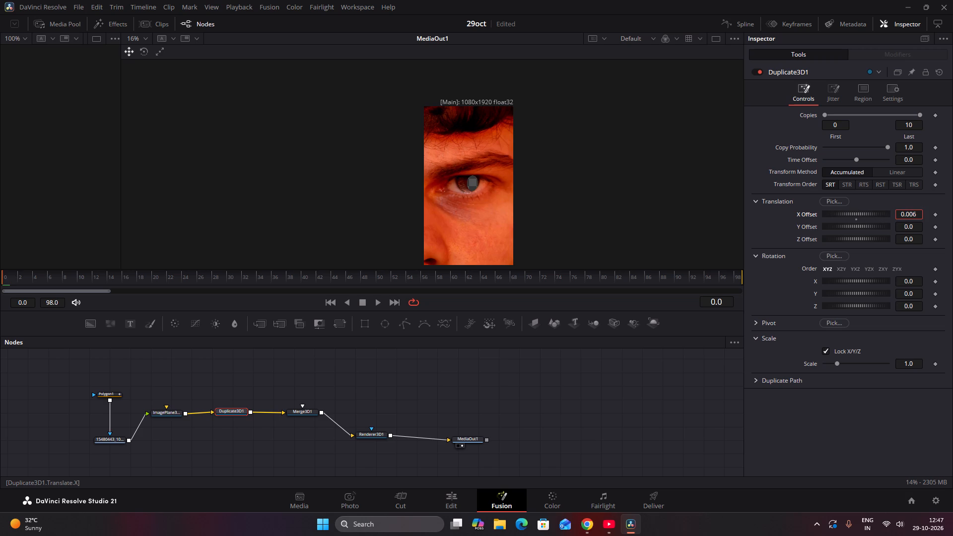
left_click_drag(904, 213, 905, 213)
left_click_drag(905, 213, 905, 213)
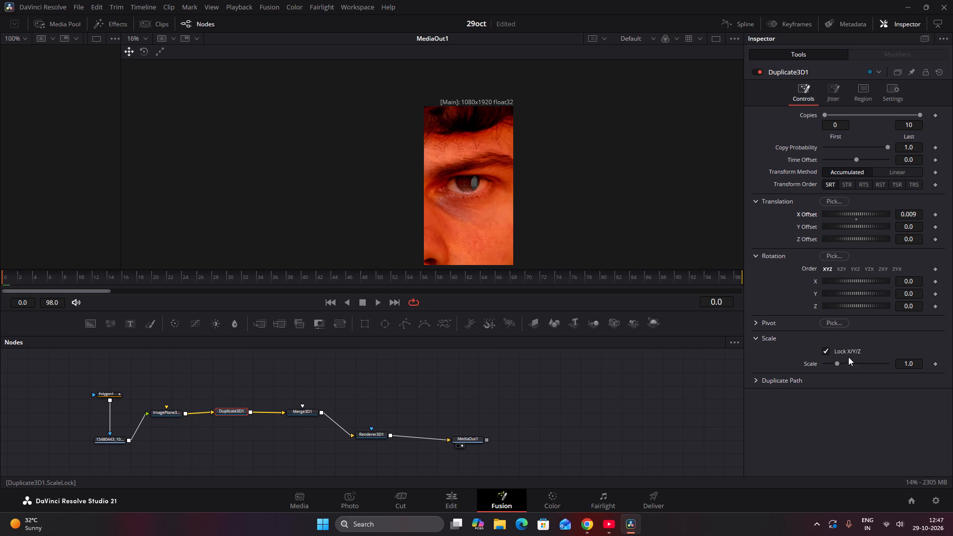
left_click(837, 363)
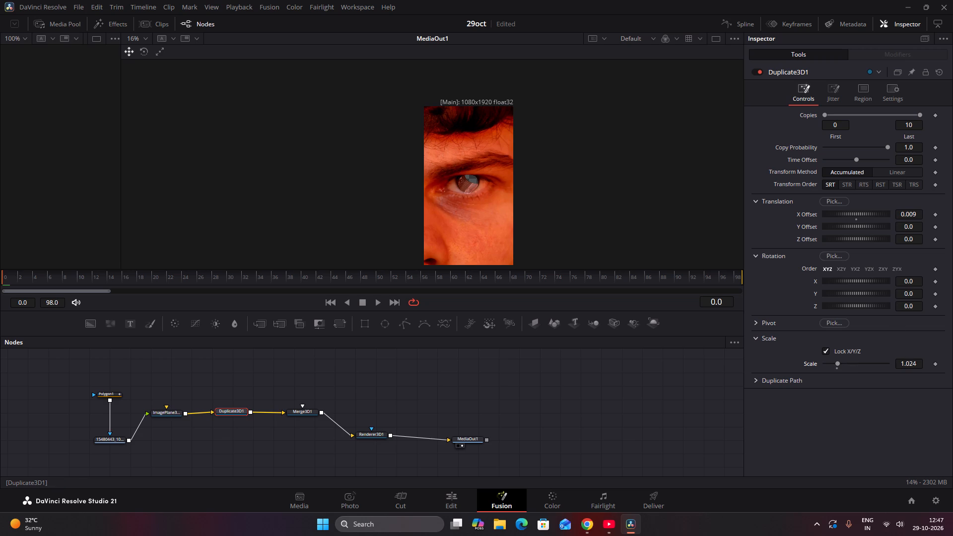
Return the Duplicate 3D X offset to 0.0 and set its scale to about 0.946.
left_click_drag(918, 214, 861, 224)
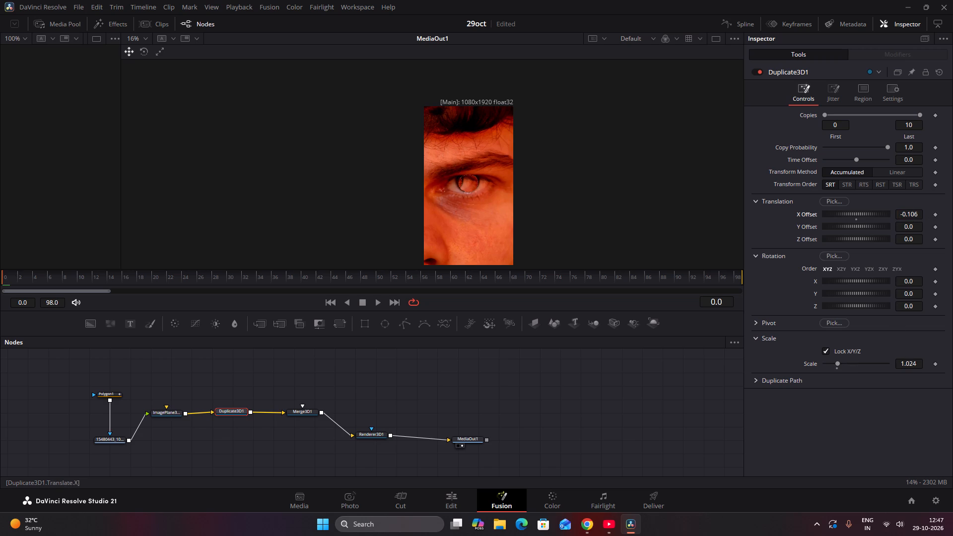
left_click(922, 214)
key("BackSpace")
key("BackSpace")
key("BackSpace")
key("BackSpace")
key("BackSpace")
key("BackSpace")
key("0")
key("Return")
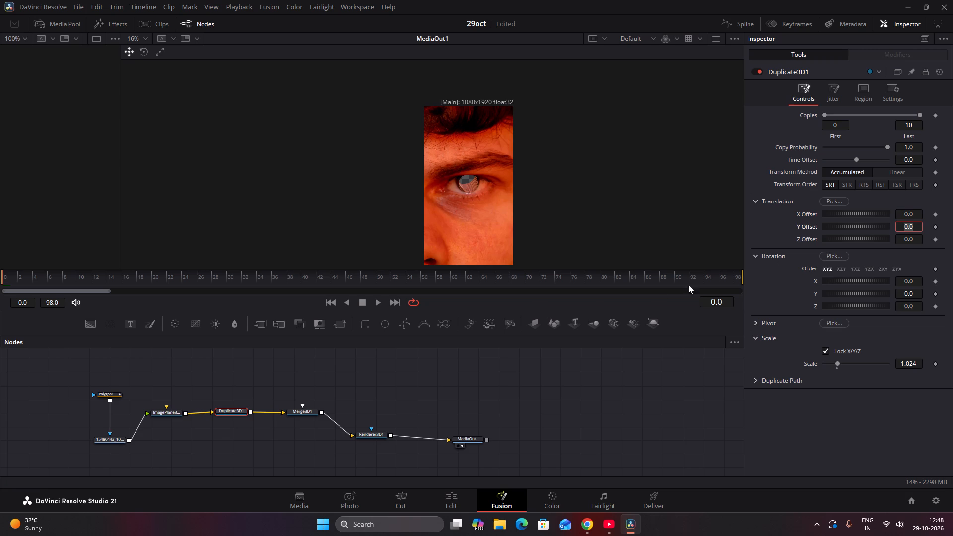
left_click(836, 361)
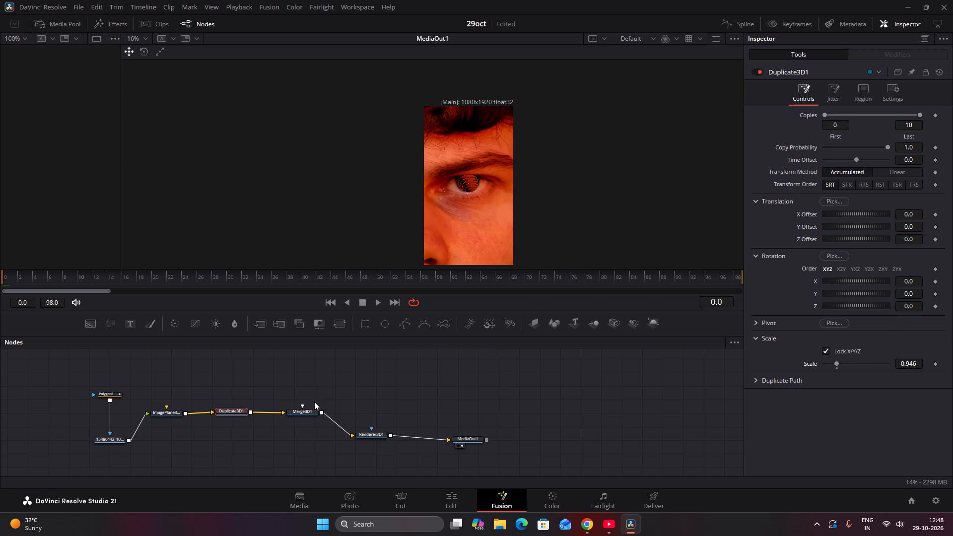
Add a Camera 3D node and place it unconnected above Merge 3D.
left_click_drag(295, 412, 294, 417)
left_click(297, 380)
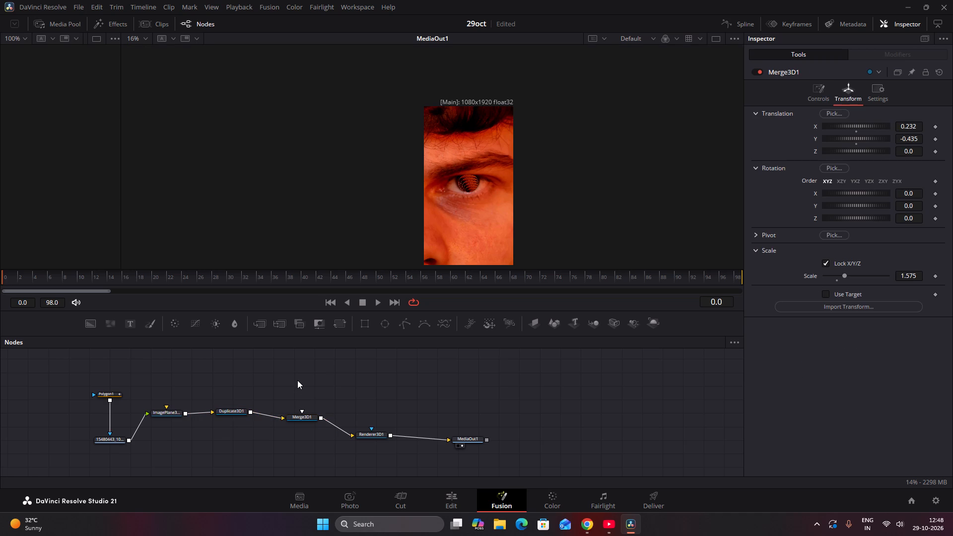
key("Tab")
type("CX")
key("shift+space")
type("CAM")
type("ER")
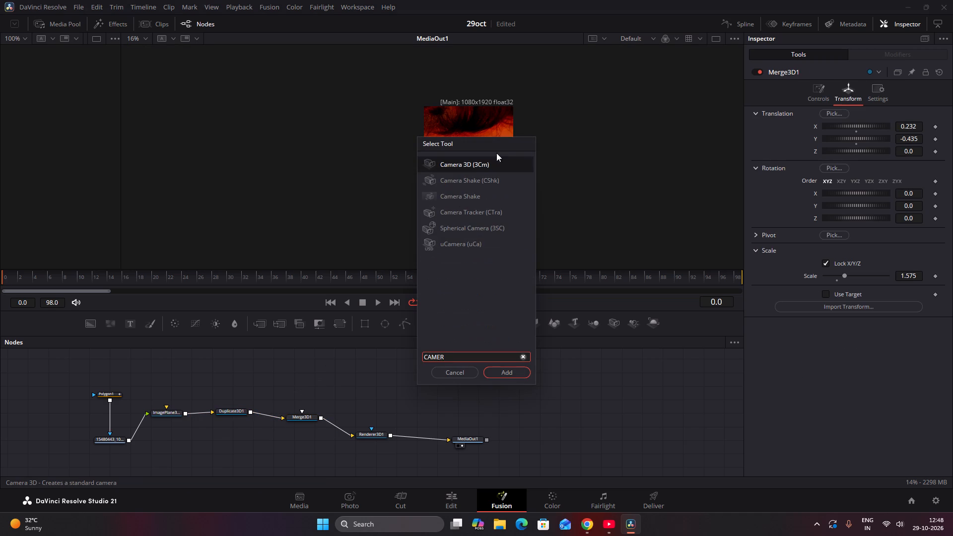
left_click(488, 165)
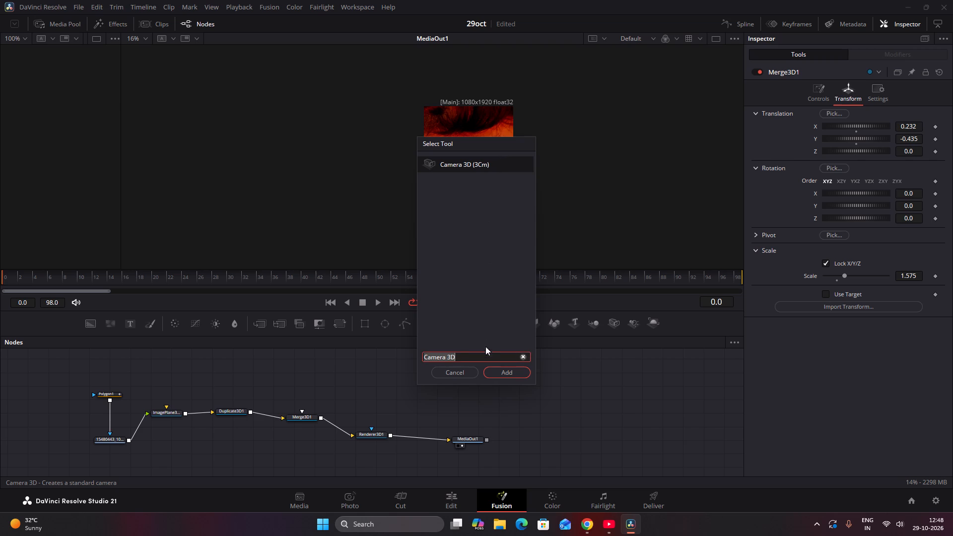
left_click(497, 370)
left_click_drag(301, 379, 315, 379)
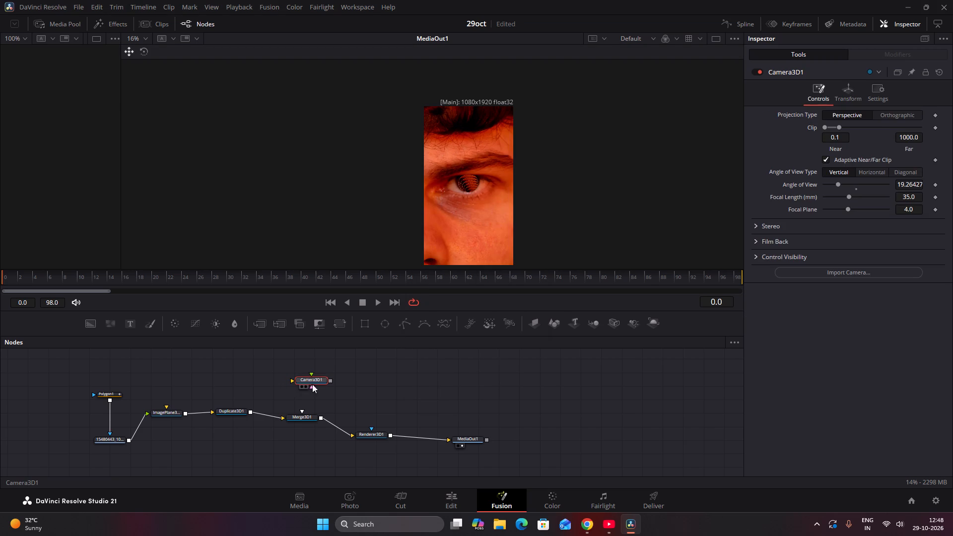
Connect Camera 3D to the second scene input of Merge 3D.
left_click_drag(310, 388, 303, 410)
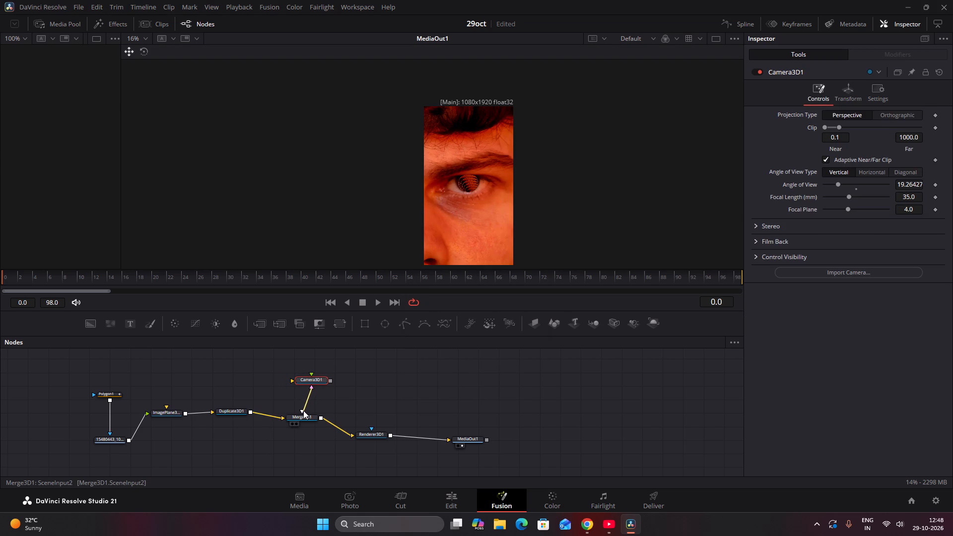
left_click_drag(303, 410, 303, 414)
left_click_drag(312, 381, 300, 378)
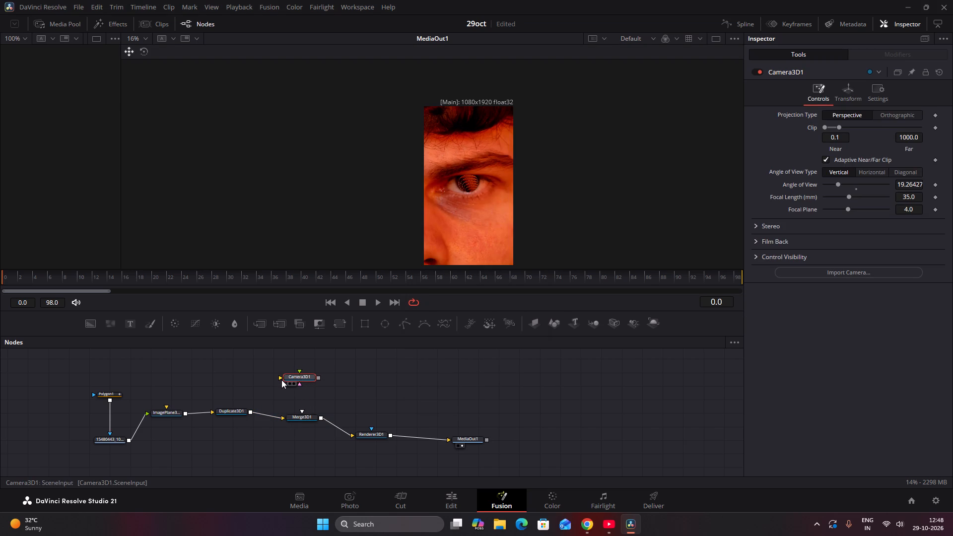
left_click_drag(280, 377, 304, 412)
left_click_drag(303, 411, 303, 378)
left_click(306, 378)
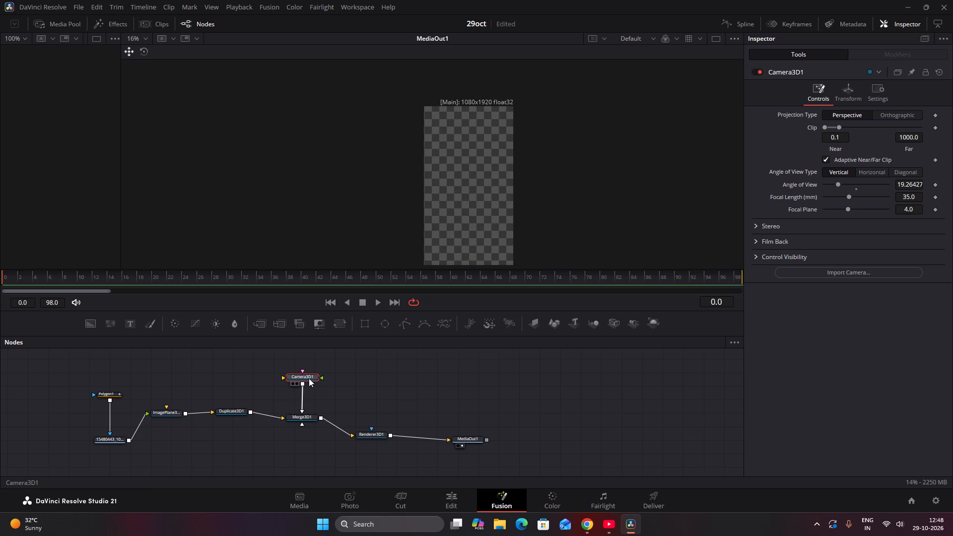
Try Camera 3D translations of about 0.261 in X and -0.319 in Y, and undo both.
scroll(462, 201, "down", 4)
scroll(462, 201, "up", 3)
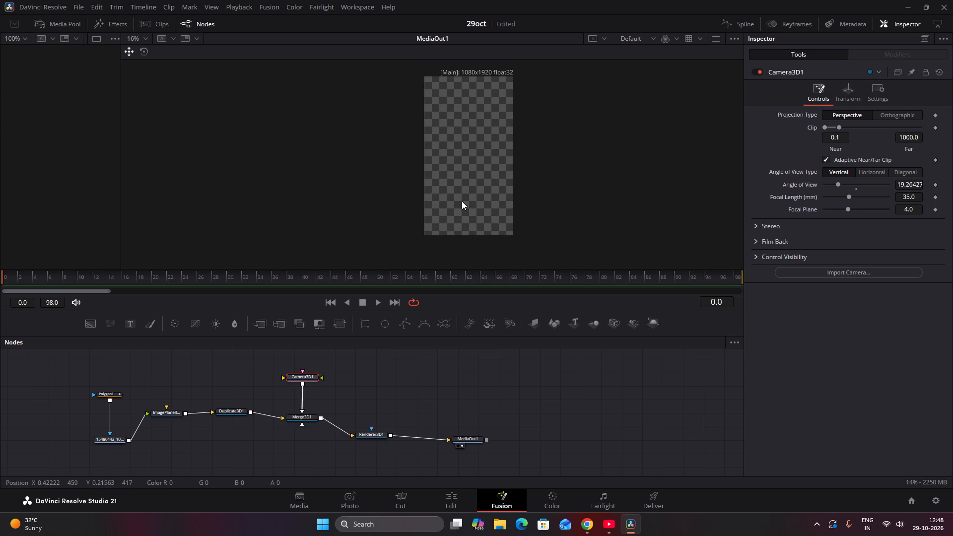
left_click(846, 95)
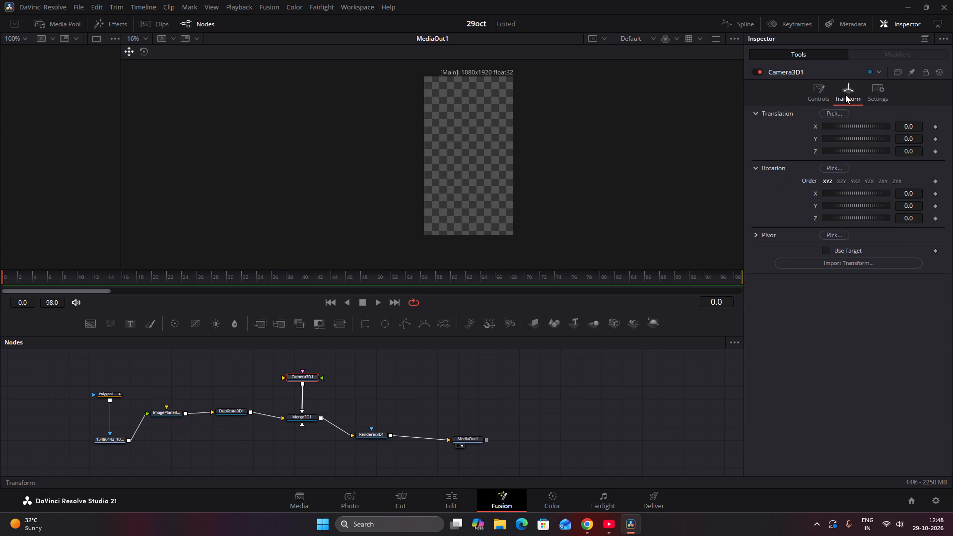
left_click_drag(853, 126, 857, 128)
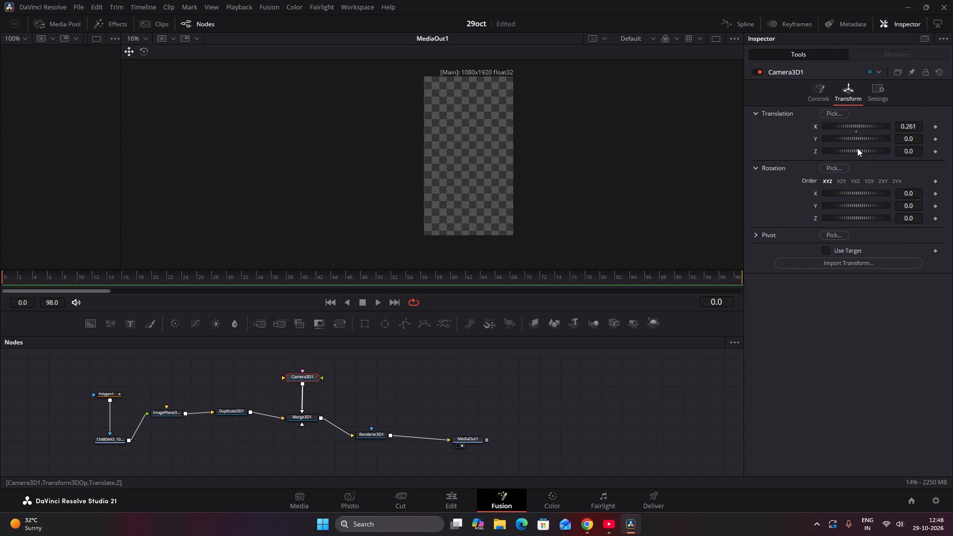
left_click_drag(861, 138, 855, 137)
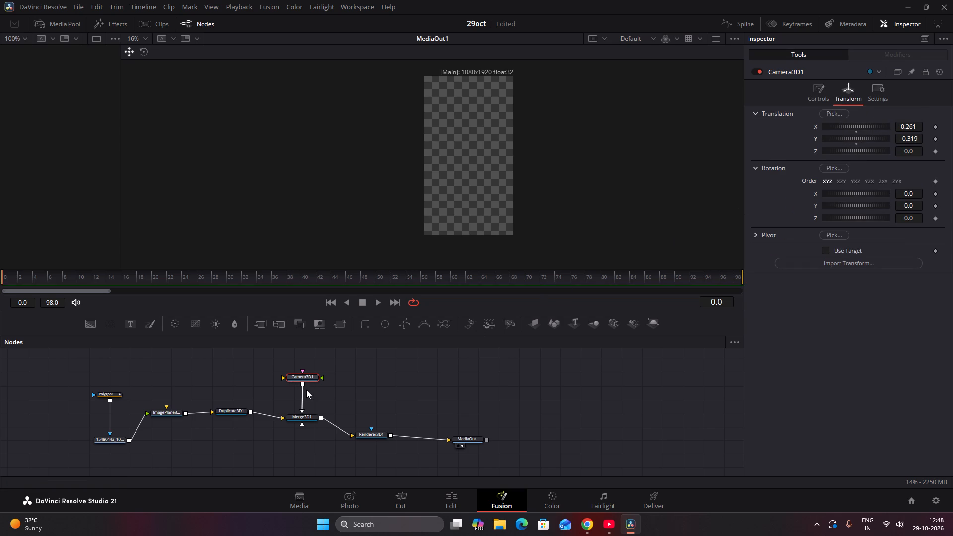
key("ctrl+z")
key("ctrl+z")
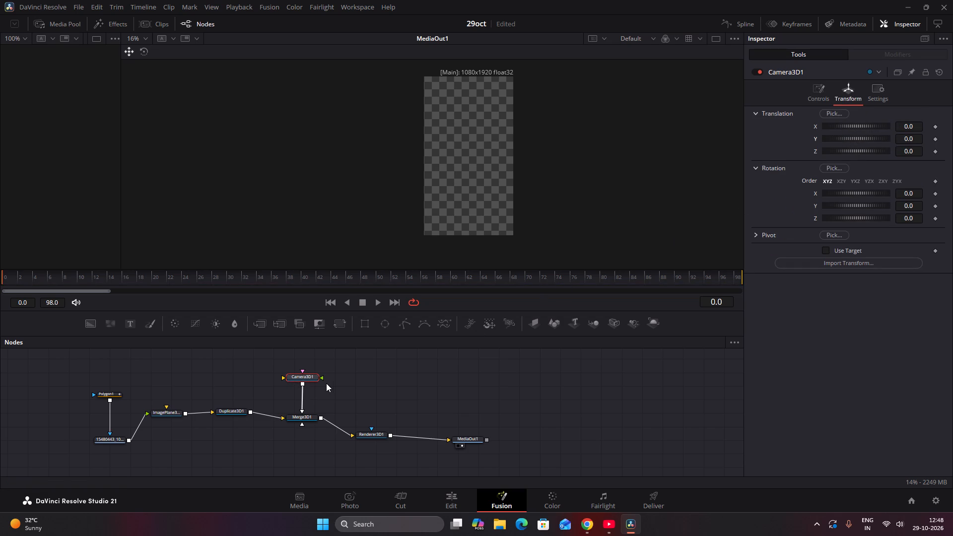
Disconnect Camera 3D from Merge 3D, move it above Renderer 3D and try to link the two.
left_click_drag(302, 409, 296, 386)
left_click_drag(311, 378, 377, 384)
left_click_drag(370, 427, 370, 384)
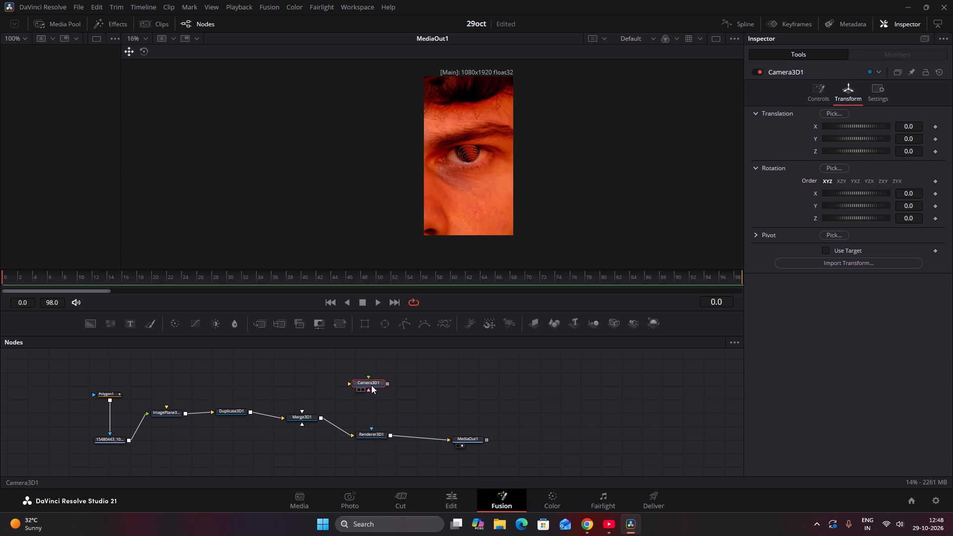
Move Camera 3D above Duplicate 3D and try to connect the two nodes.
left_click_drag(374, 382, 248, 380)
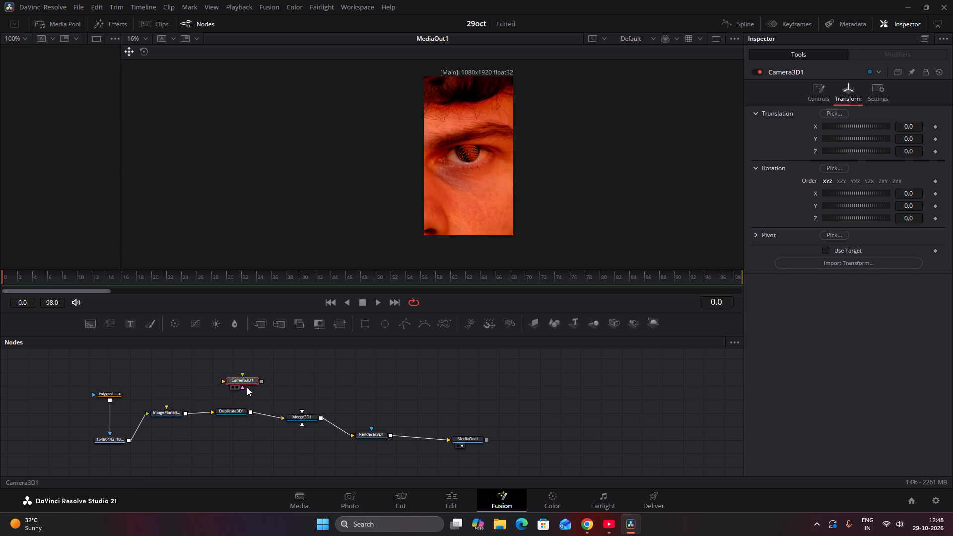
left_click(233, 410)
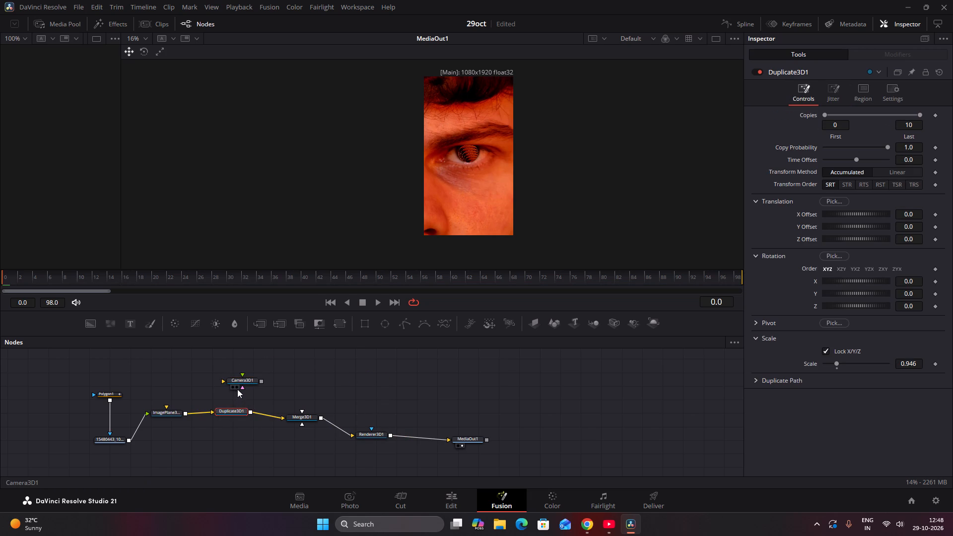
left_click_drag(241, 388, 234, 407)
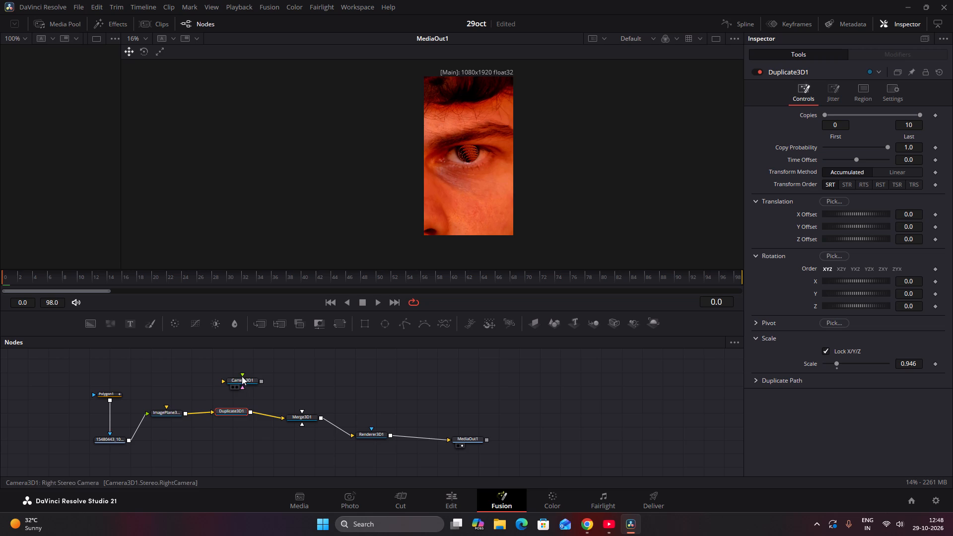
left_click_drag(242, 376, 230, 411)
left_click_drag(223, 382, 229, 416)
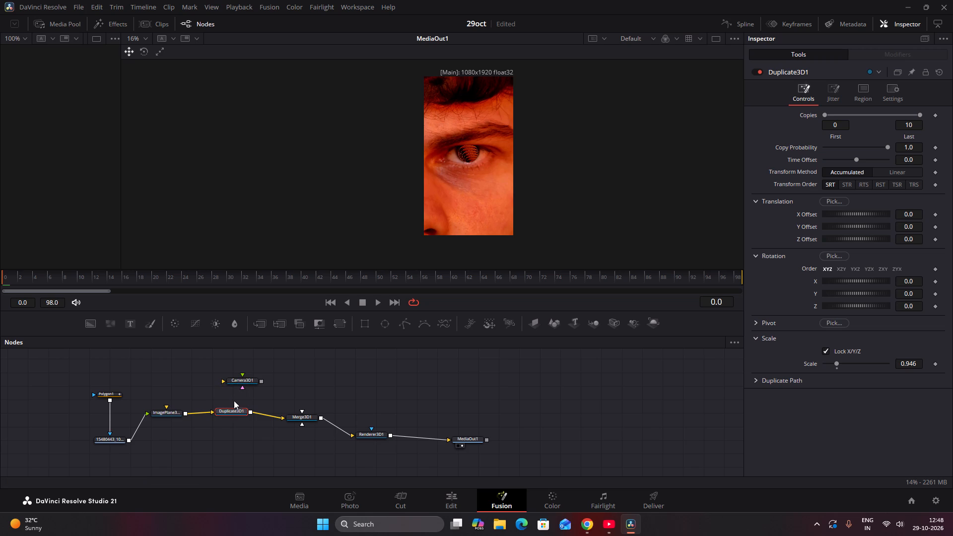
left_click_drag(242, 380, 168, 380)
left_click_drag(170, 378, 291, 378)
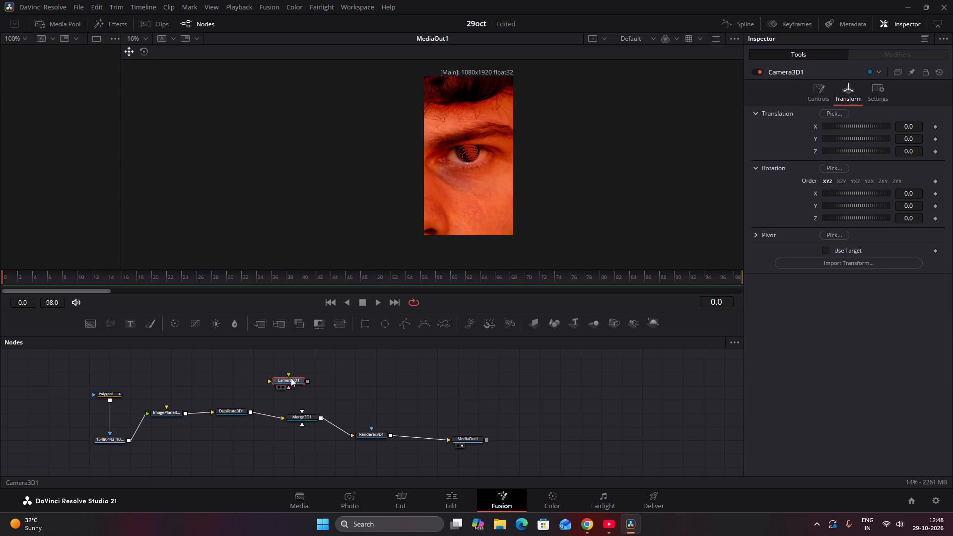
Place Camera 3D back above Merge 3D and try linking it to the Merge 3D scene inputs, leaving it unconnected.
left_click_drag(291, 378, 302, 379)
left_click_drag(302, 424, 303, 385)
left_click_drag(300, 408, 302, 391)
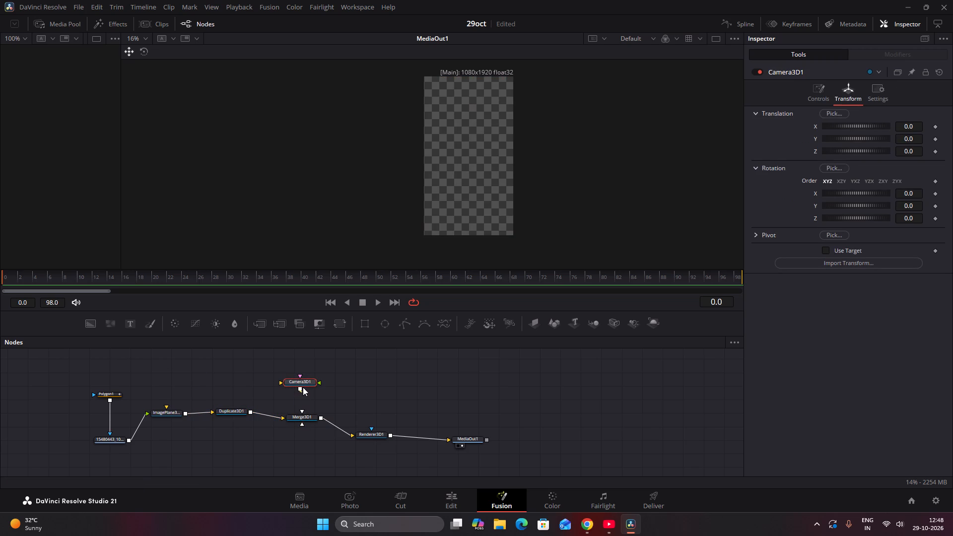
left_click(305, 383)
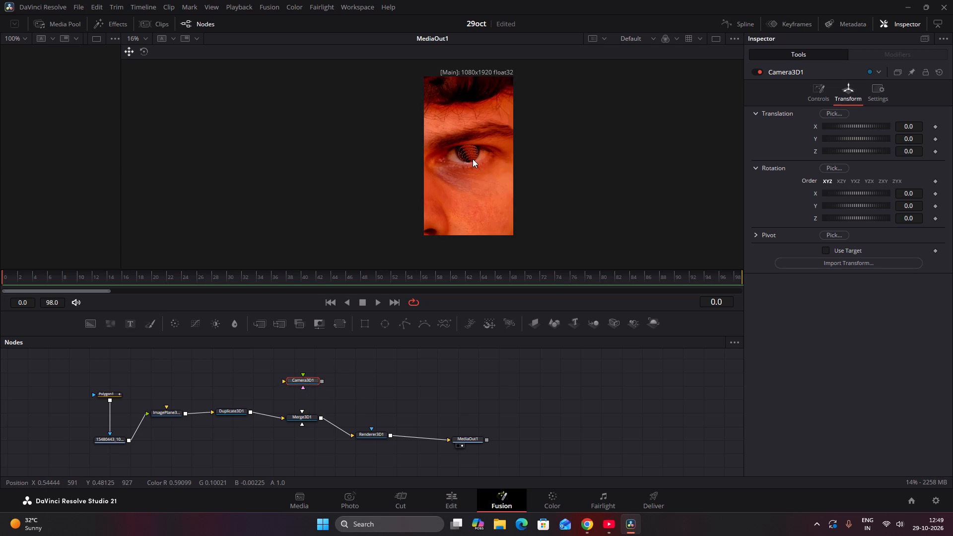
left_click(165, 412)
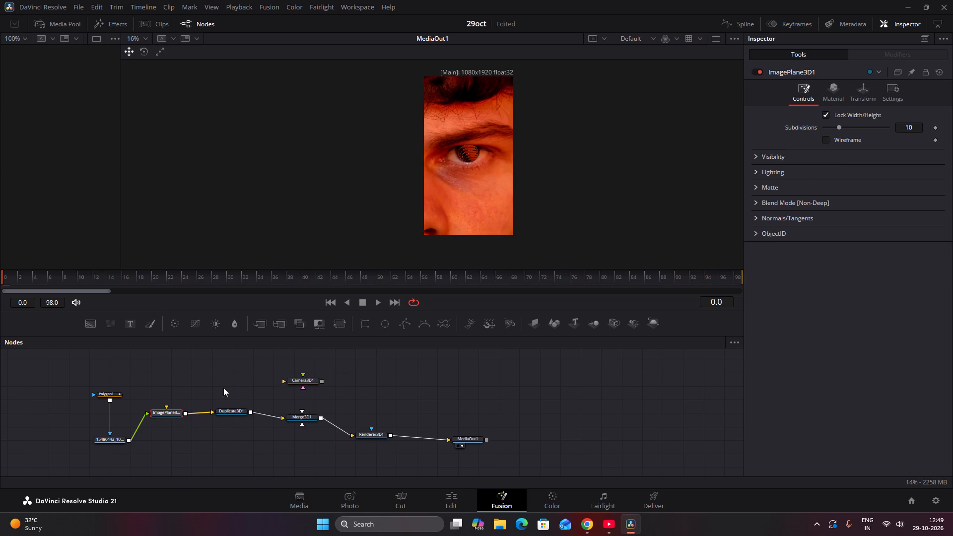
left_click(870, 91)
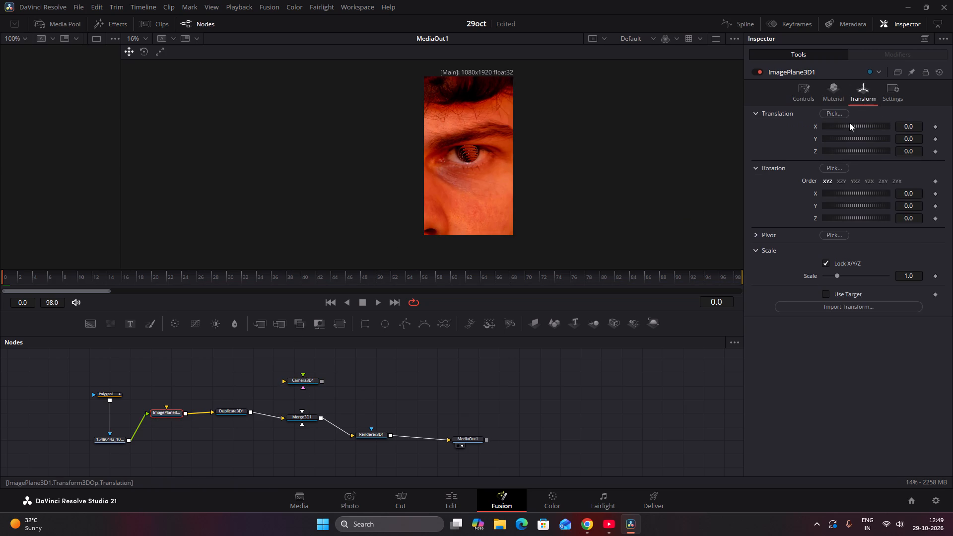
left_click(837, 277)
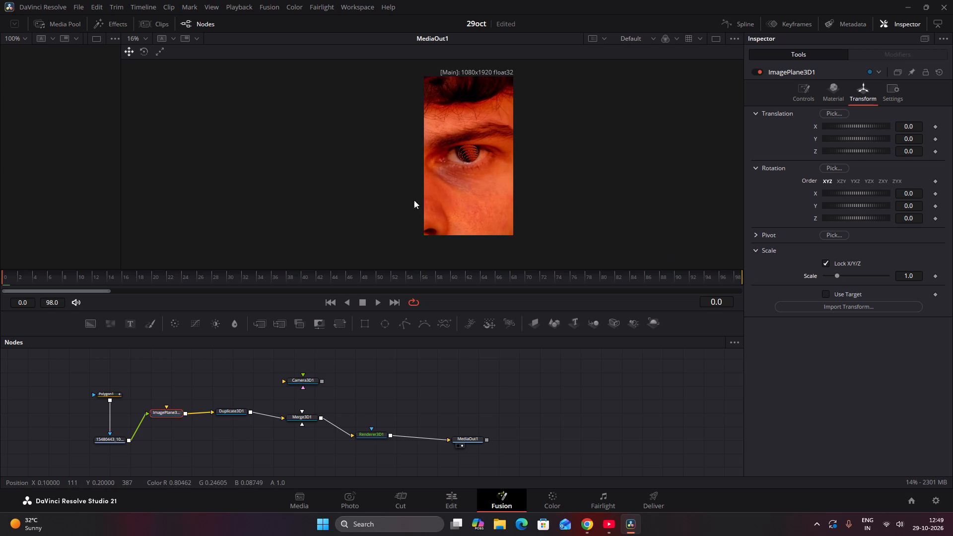
Try Duplicate 3D scales of about 1.418 and 0.552, and set the scale to 1.0.
left_click(234, 411)
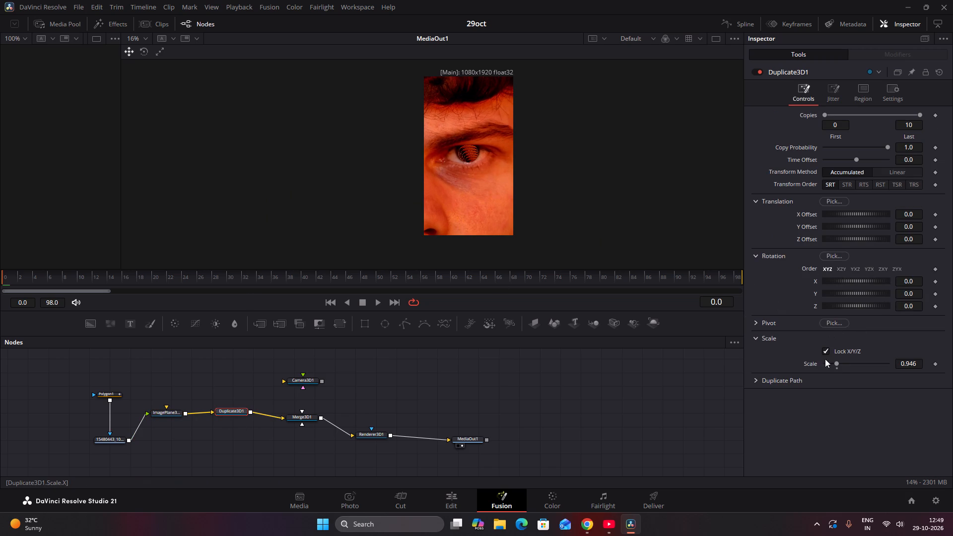
left_click_drag(835, 363, 847, 361)
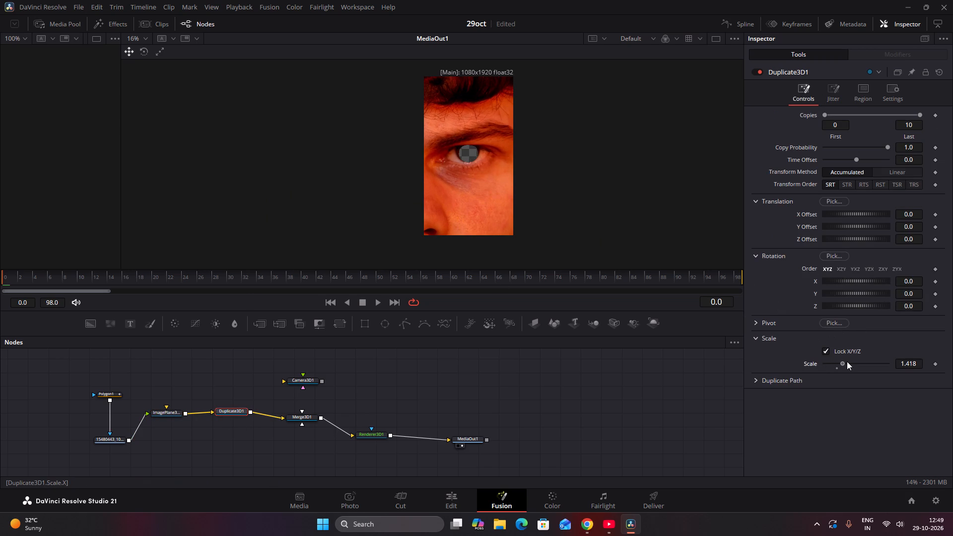
left_click_drag(847, 361, 830, 364)
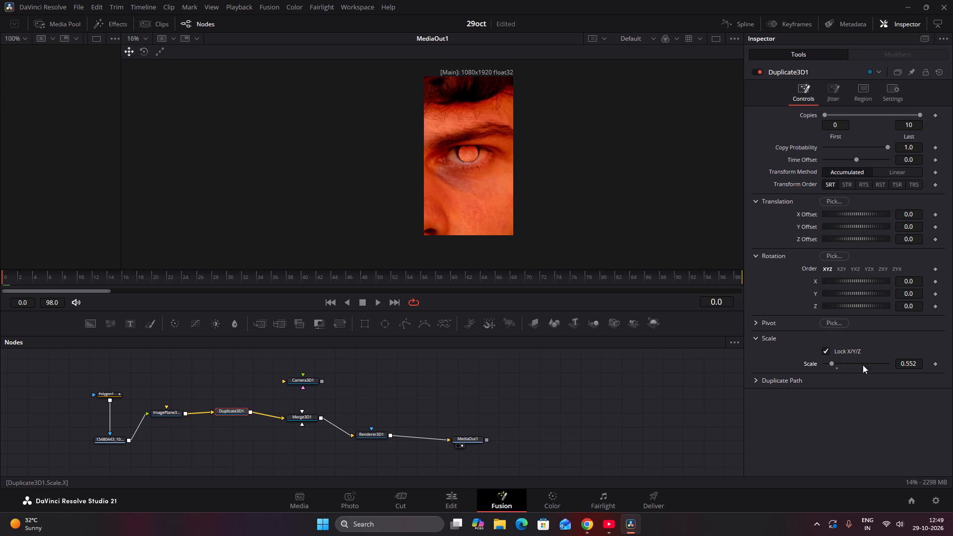
left_click(904, 366)
left_click_drag(917, 364, 885, 364)
key("1")
key("Return")
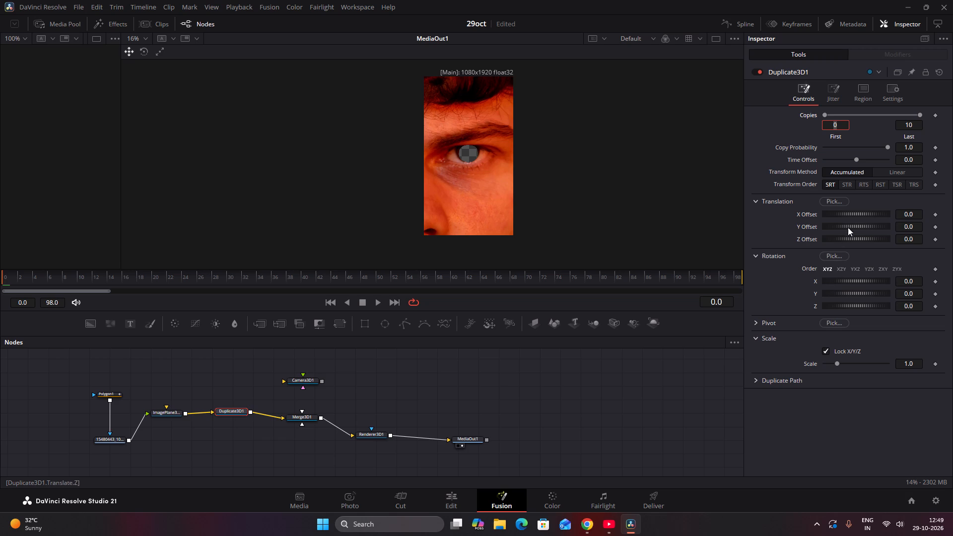
Set the Duplicate 3D time offset to about 1.03.
left_click(853, 211)
left_click_drag(856, 157, 860, 157)
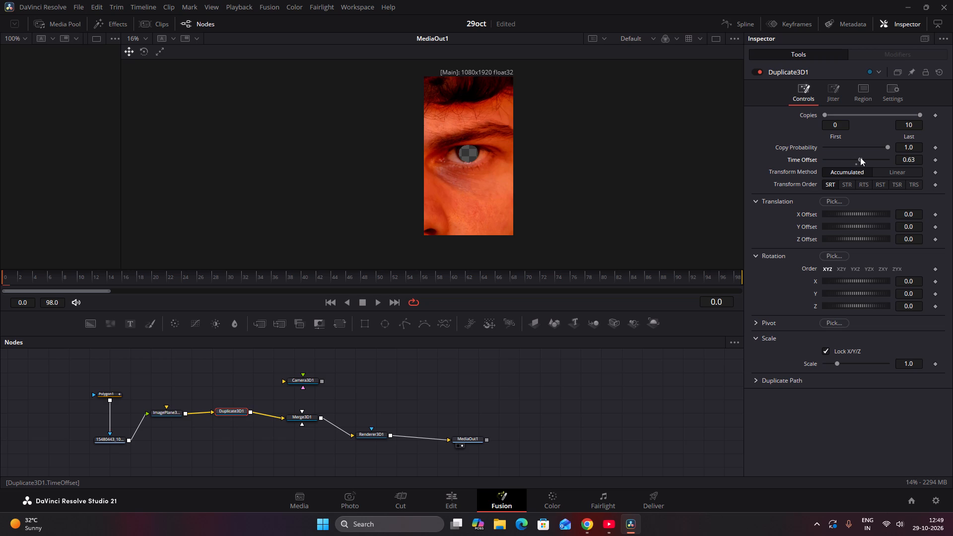
left_click_drag(860, 157, 861, 157)
left_click_drag(916, 161, 916, 168)
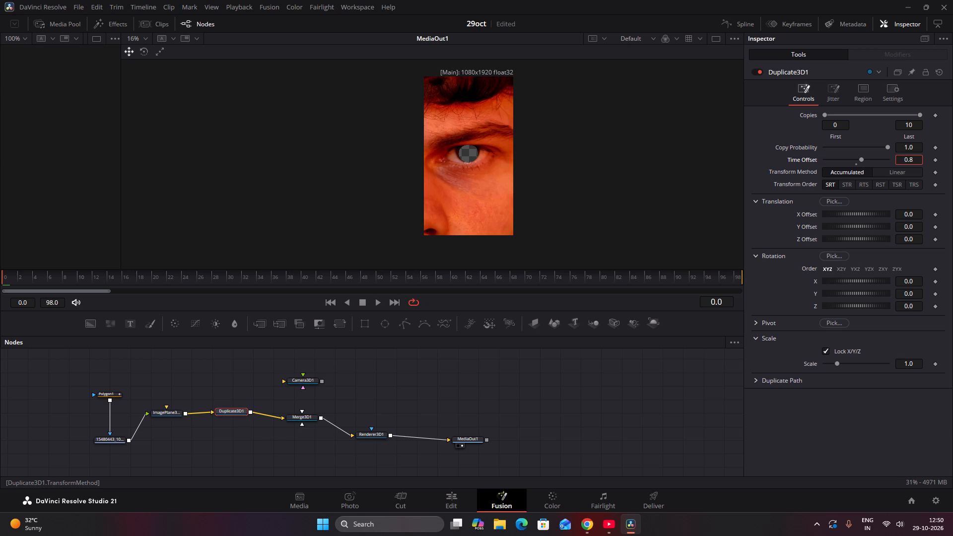
left_click_drag(916, 168, 928, 171)
left_click_drag(928, 171, 928, 171)
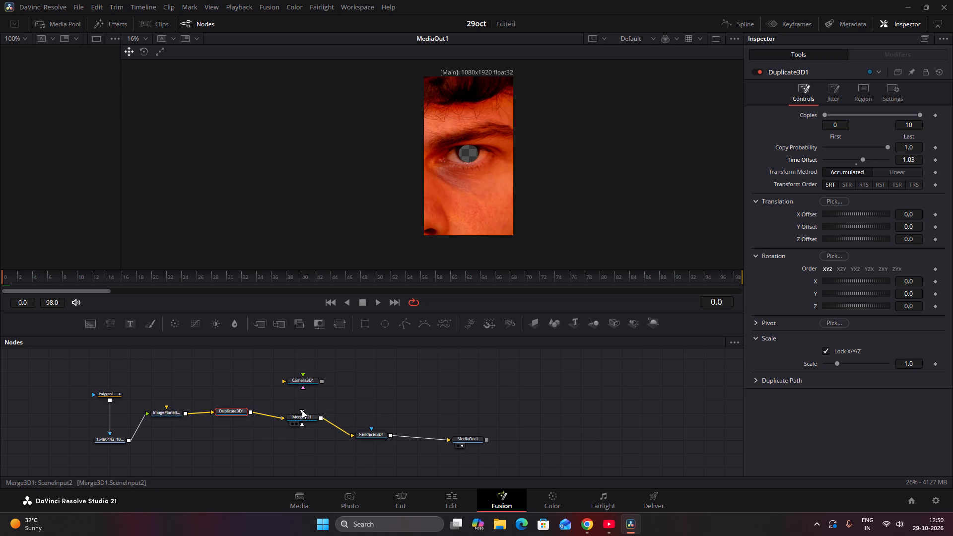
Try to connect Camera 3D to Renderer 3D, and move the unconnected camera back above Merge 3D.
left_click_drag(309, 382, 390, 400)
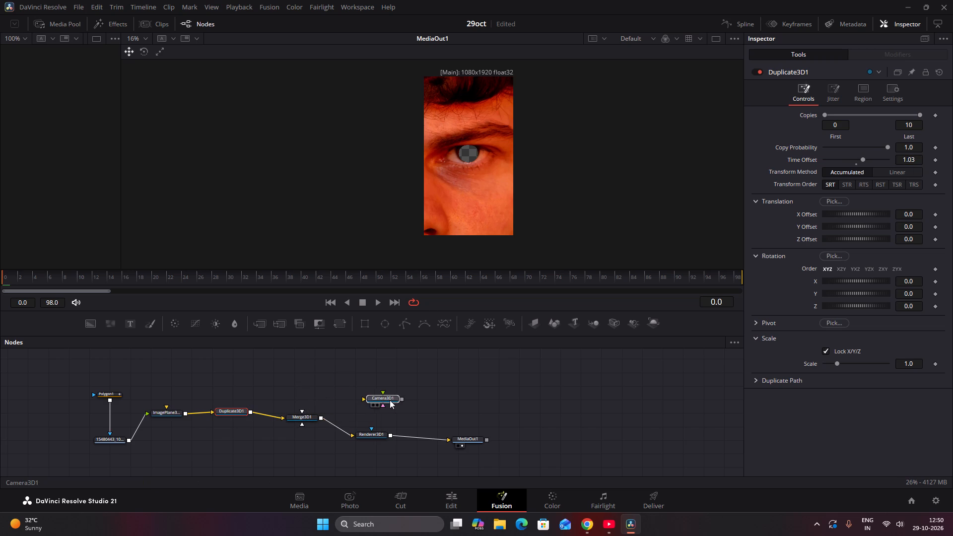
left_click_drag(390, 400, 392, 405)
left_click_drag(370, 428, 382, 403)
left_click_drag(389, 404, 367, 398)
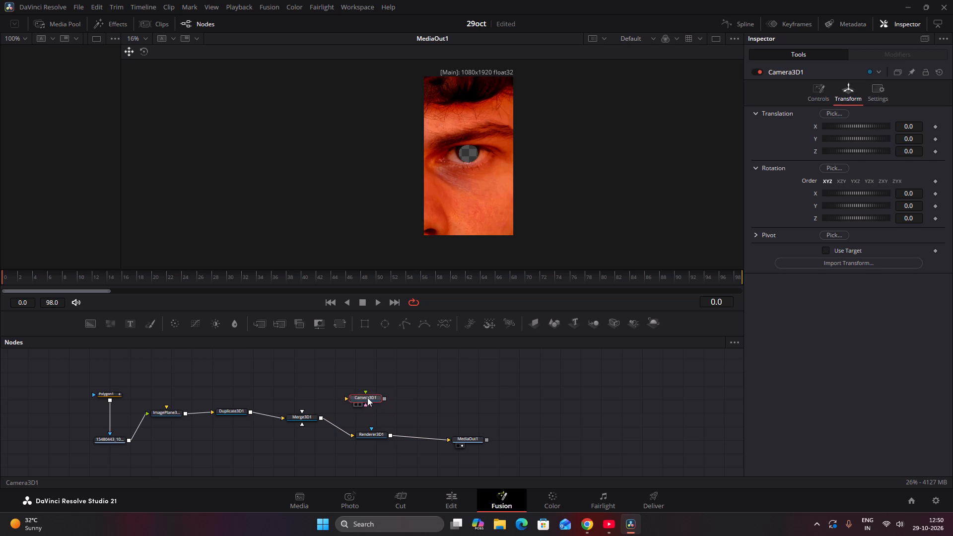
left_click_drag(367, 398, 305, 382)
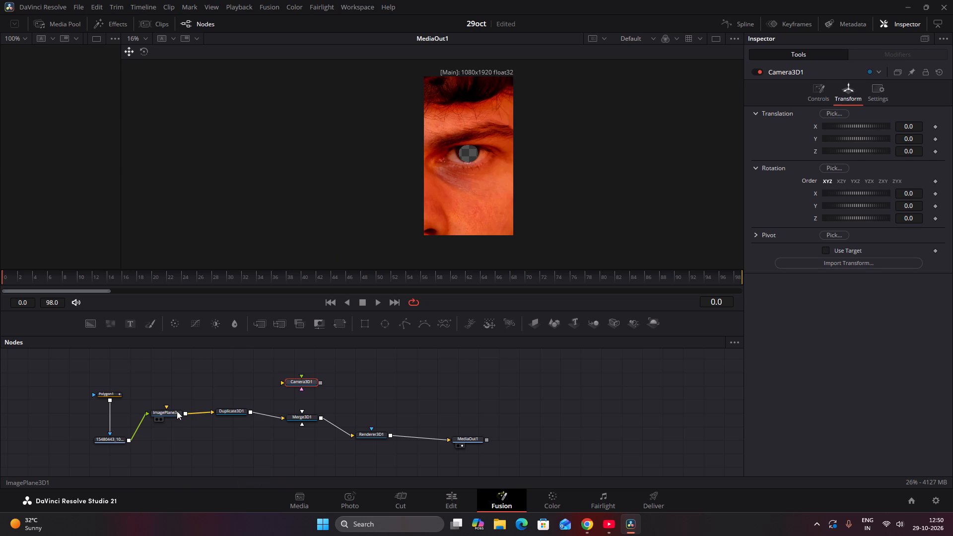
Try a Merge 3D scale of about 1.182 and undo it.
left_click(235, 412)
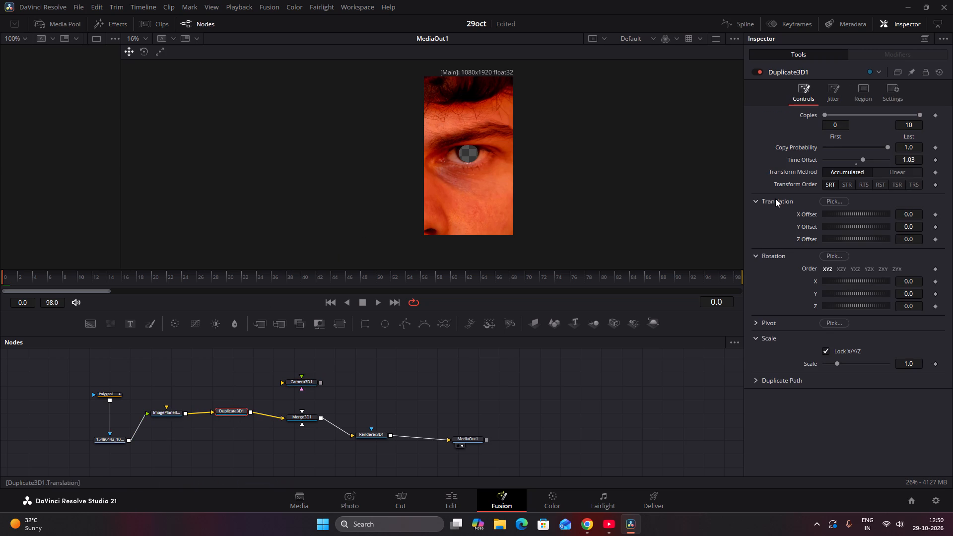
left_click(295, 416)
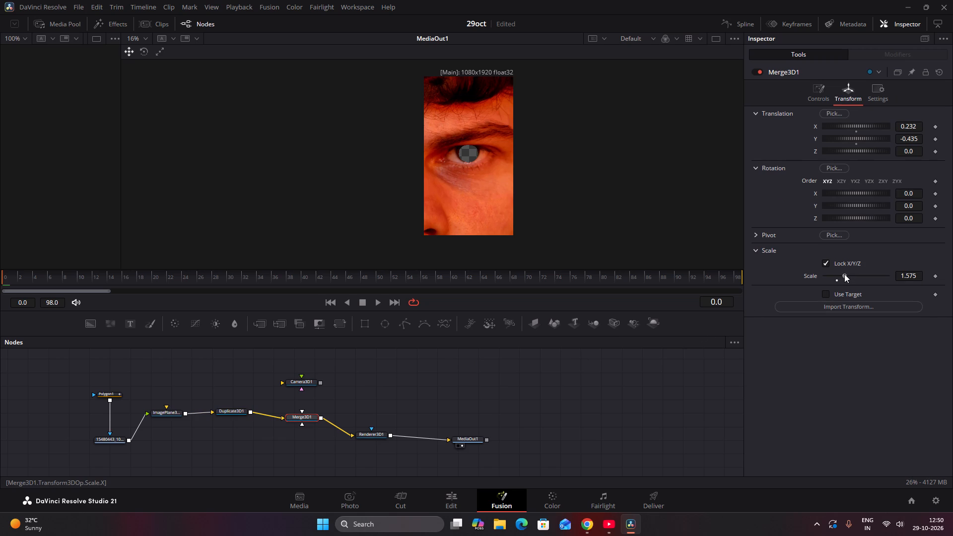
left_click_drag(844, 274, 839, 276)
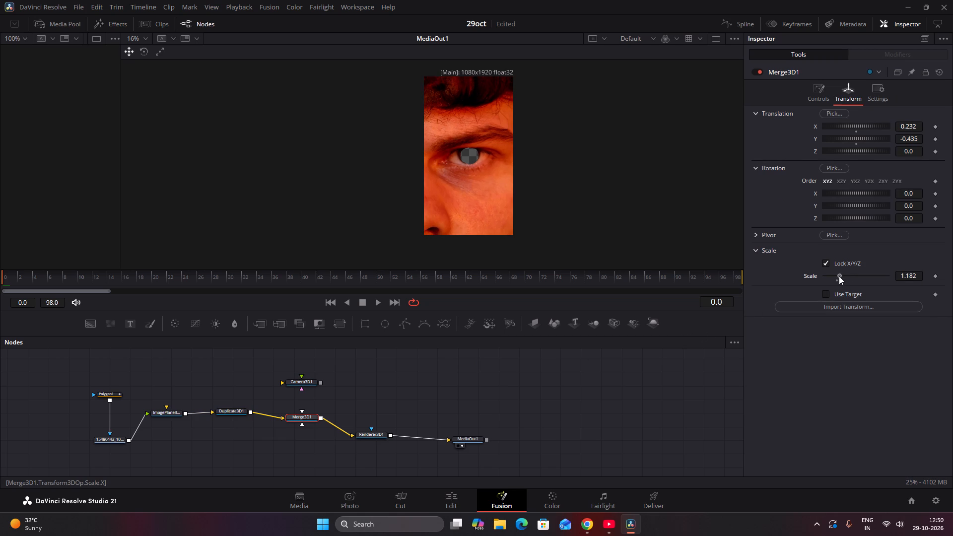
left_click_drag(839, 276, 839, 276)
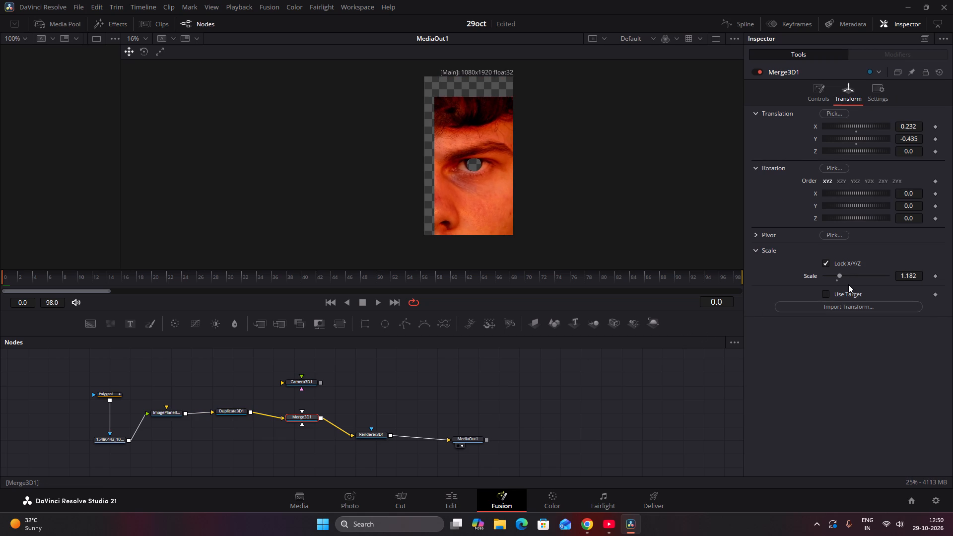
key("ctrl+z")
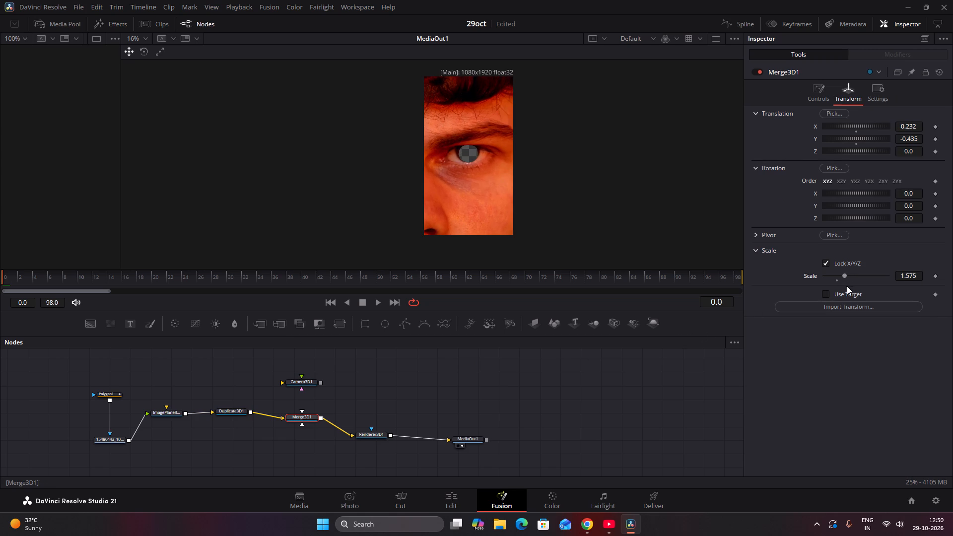